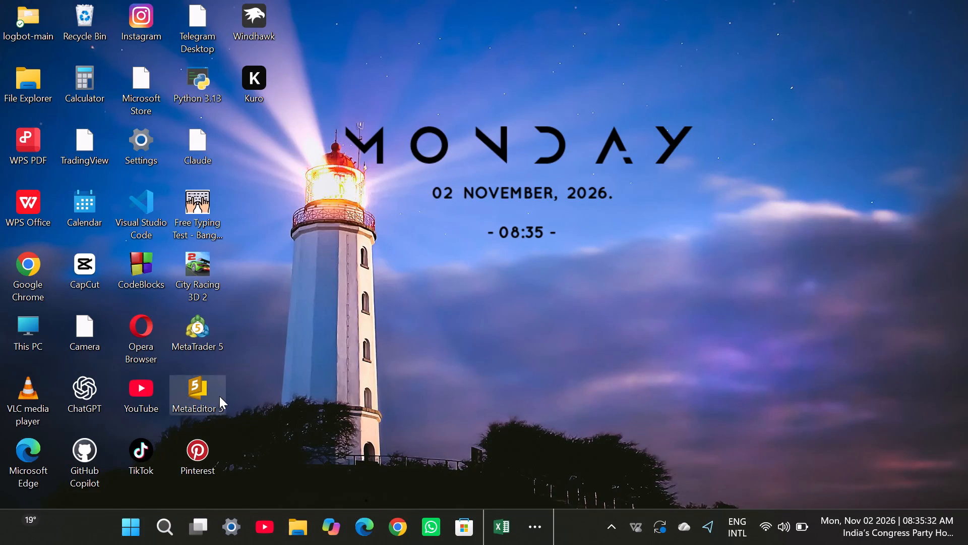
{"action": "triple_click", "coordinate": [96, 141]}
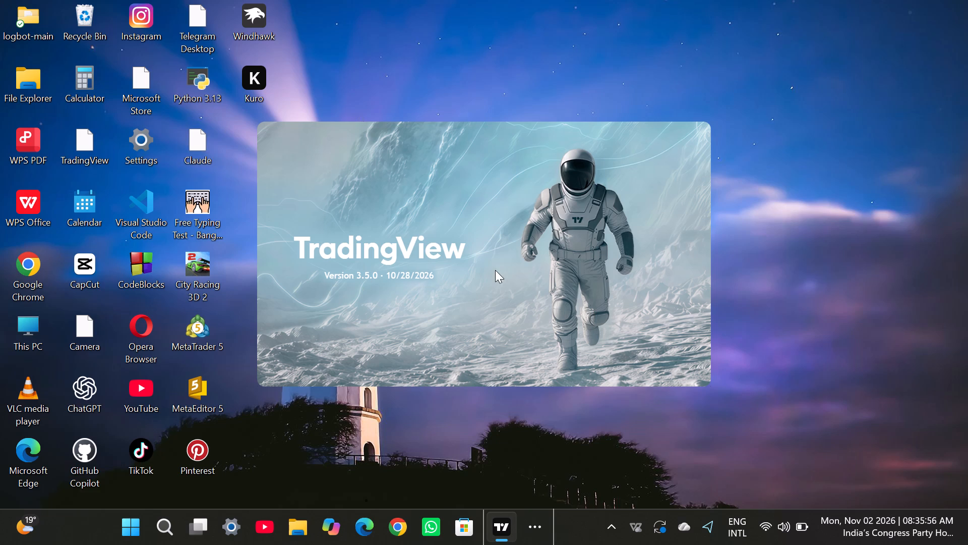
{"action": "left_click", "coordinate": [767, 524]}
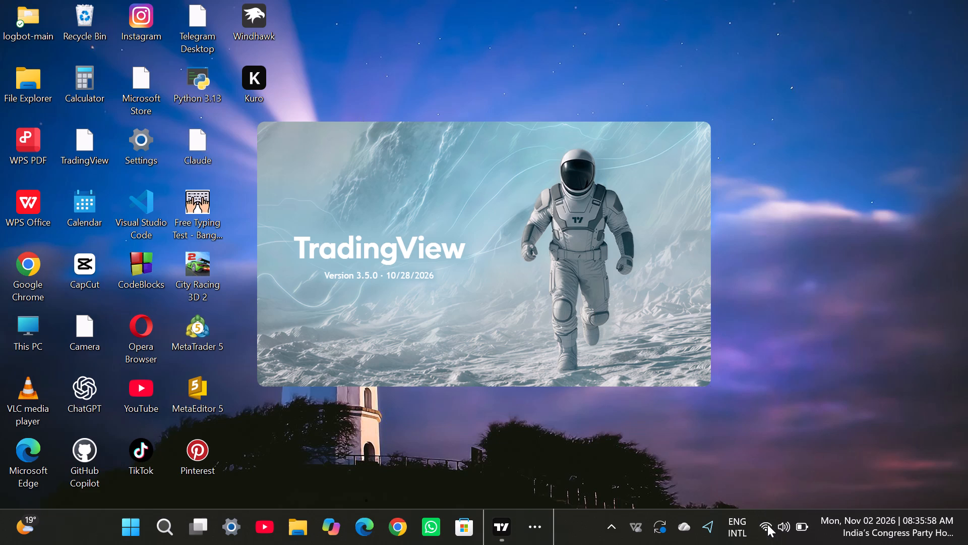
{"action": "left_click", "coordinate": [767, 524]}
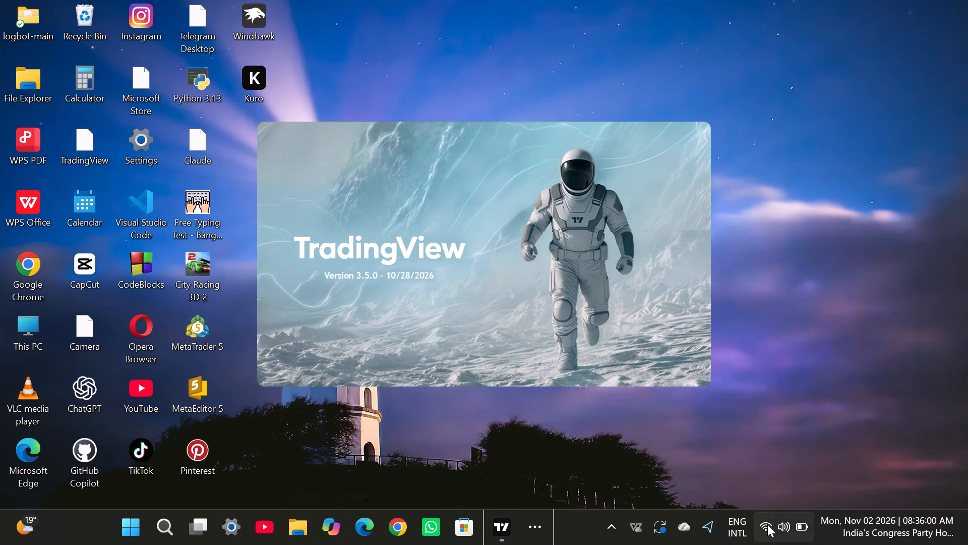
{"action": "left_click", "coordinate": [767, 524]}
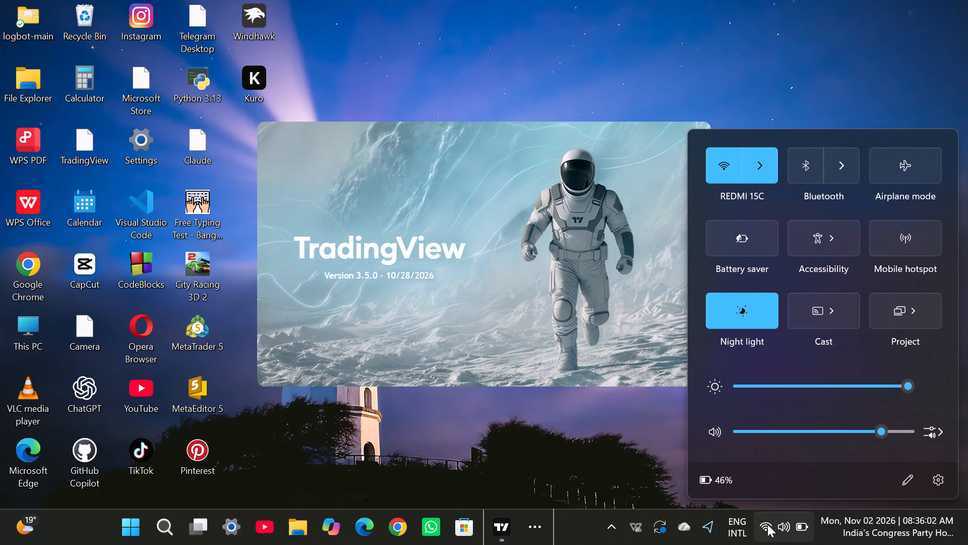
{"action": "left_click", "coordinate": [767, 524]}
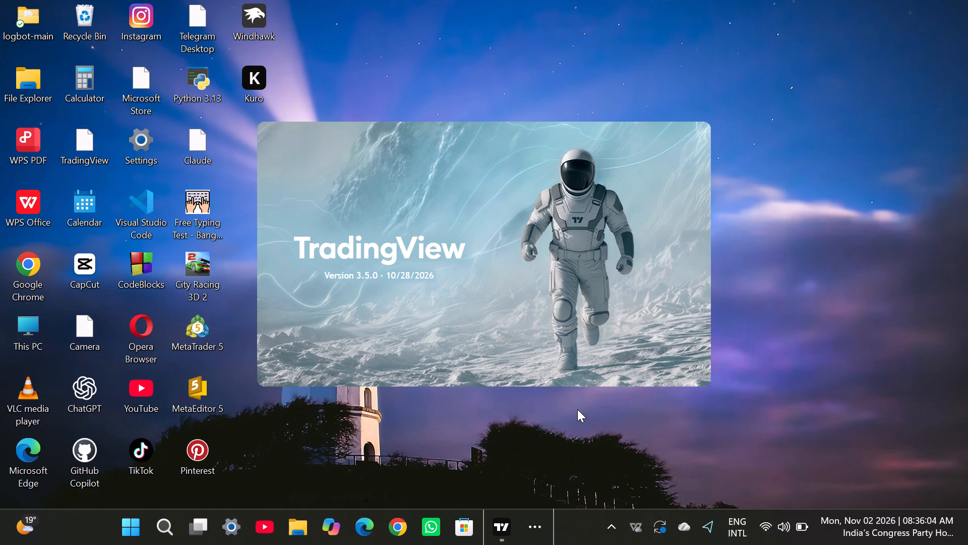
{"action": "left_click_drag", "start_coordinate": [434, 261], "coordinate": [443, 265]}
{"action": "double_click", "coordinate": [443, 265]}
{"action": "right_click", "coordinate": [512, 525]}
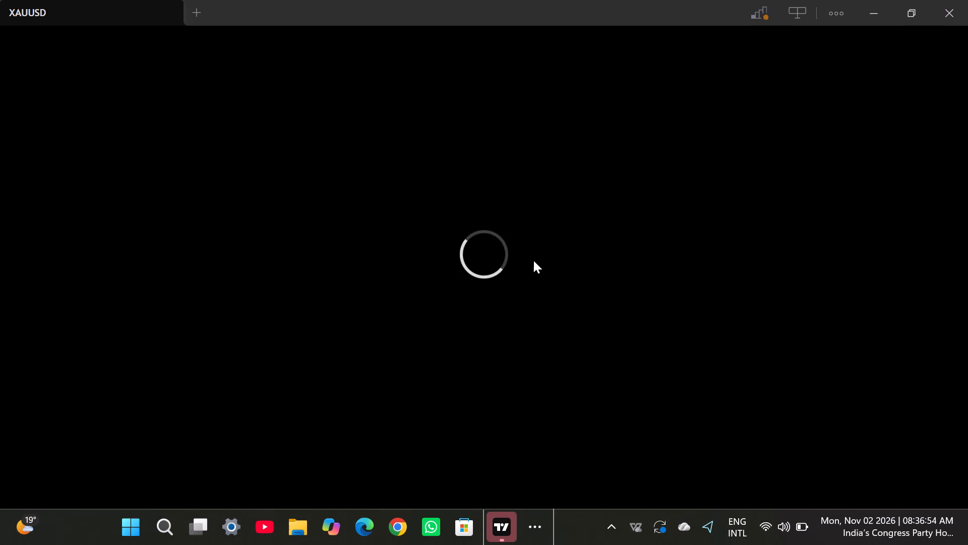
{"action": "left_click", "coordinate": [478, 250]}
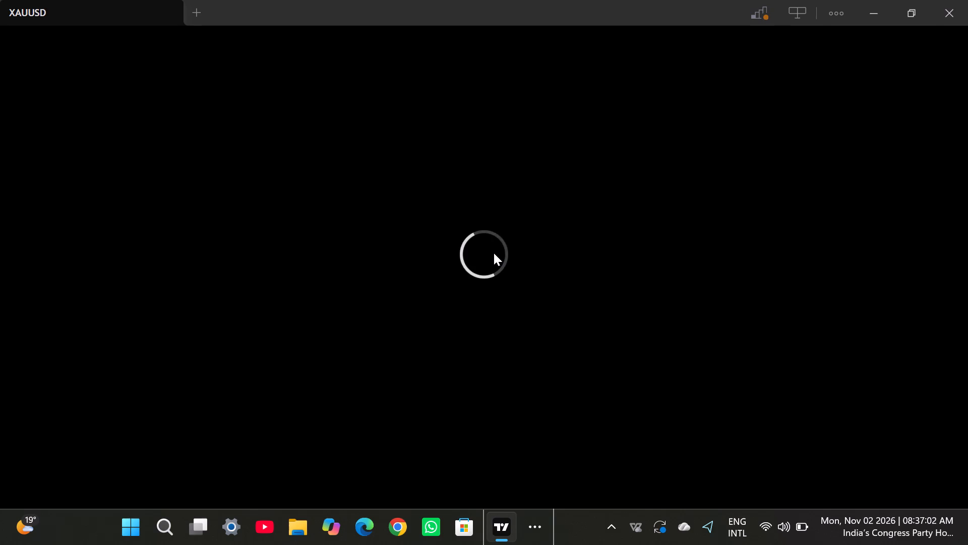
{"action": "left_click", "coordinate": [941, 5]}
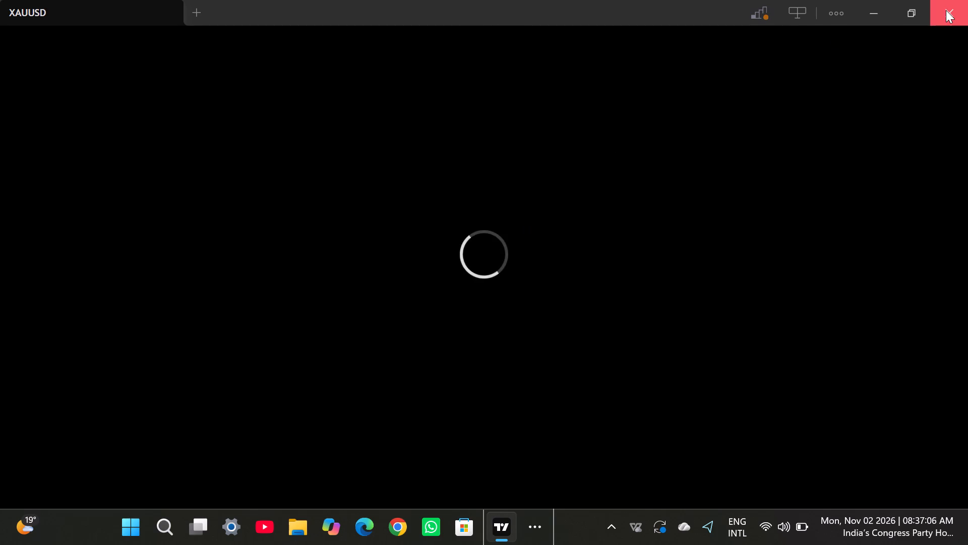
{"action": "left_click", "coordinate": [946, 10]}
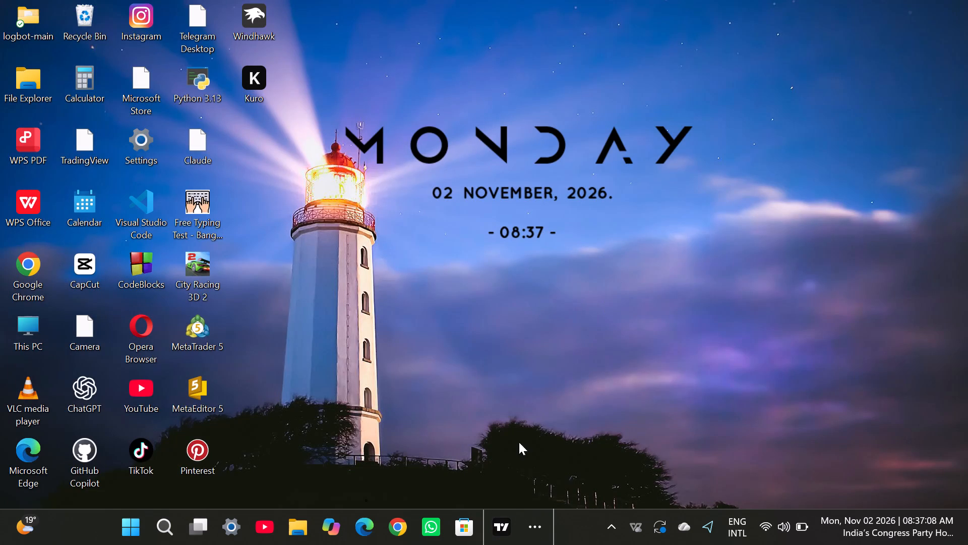
Launch the TradingView desktop app.
{"action": "double_click", "coordinate": [501, 517]}
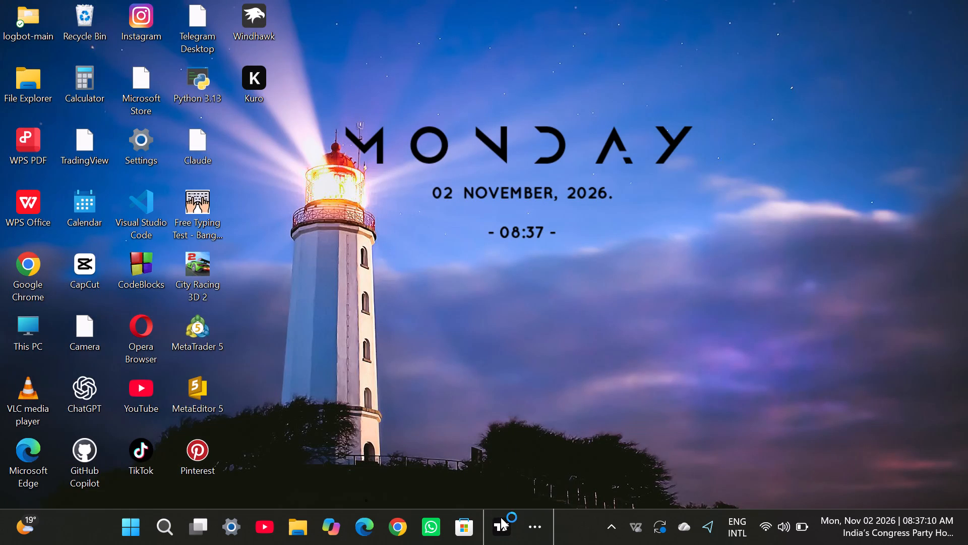
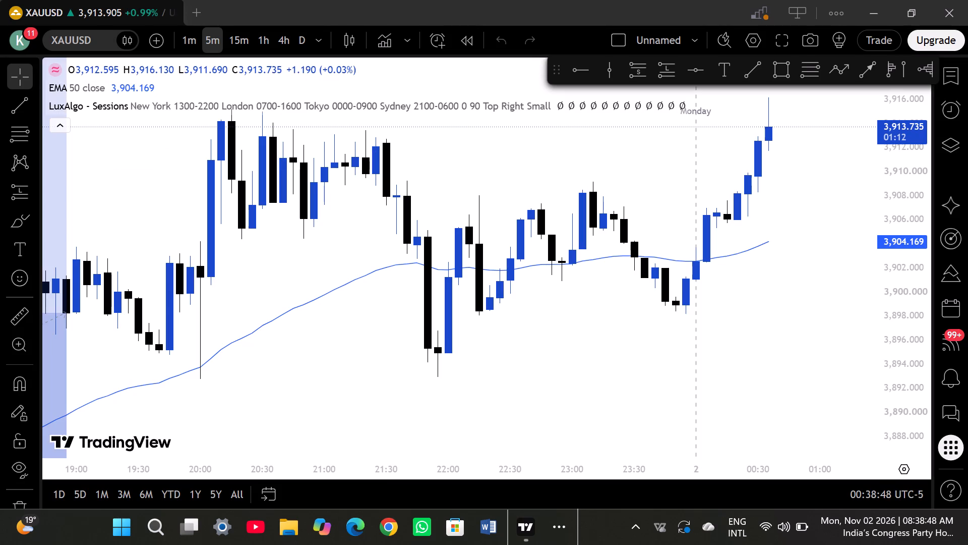
Examine XAUUSD price action zoomed out on the 5-minute chart and across October into early November on the 4-hour chart.
{"action": "left_click", "coordinate": [716, 394]}
{"action": "scroll", "coordinate": [716, 394], "scroll_direction": "down", "scroll_amount": 3}
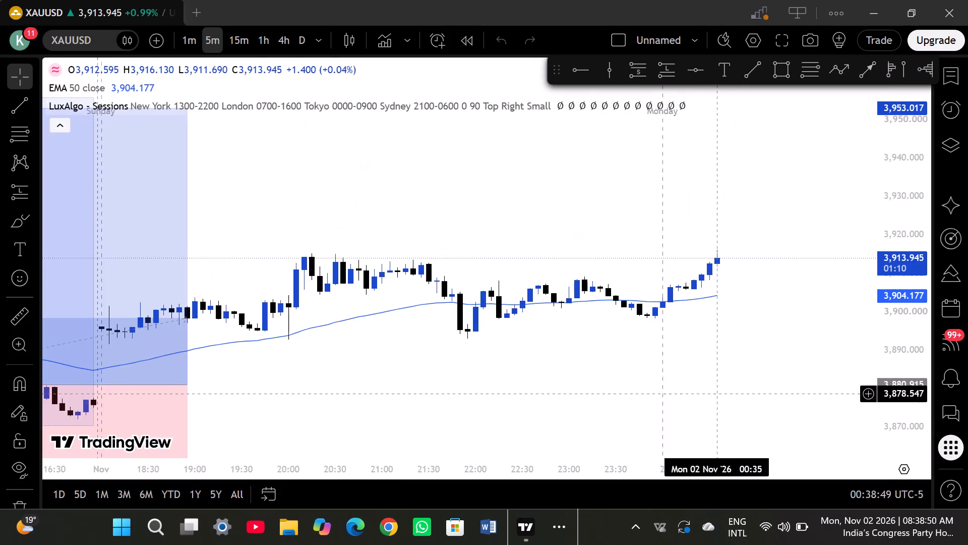
{"action": "scroll", "coordinate": [716, 394], "scroll_direction": "down", "scroll_amount": 6}
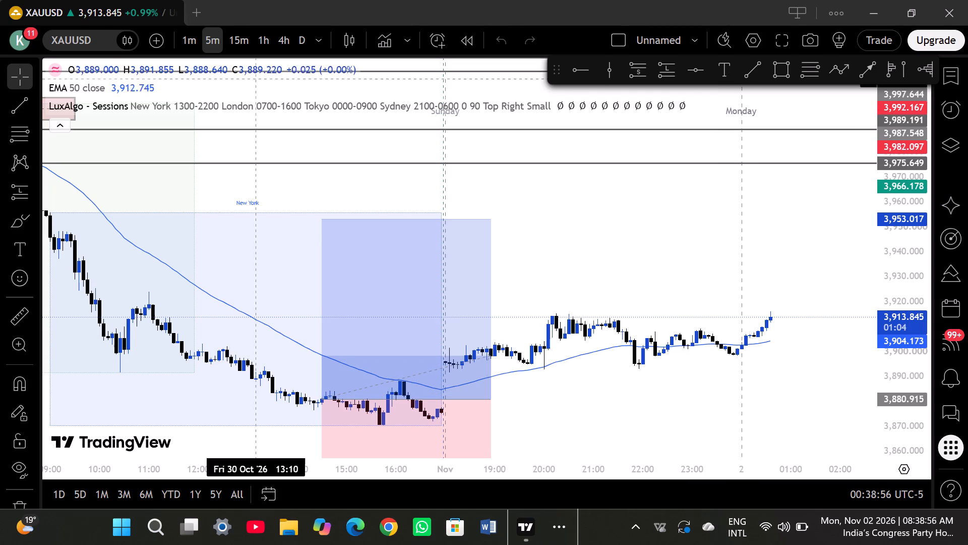
{"action": "left_click", "coordinate": [288, 36]}
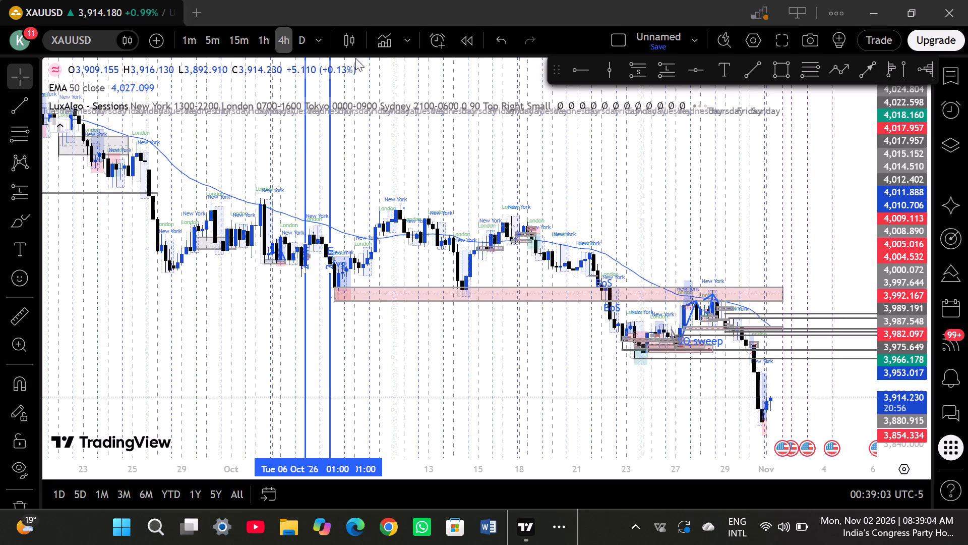
{"action": "scroll", "coordinate": [633, 254], "scroll_direction": "left", "scroll_amount": 1}
{"action": "scroll", "coordinate": [633, 254], "scroll_direction": "right", "scroll_amount": 1}
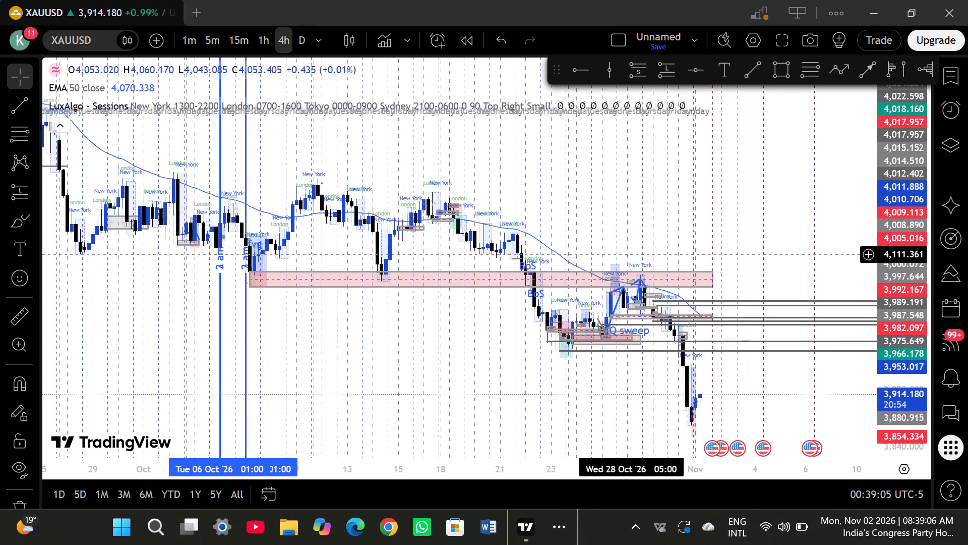
{"action": "scroll", "coordinate": [633, 254], "scroll_direction": "up", "scroll_amount": 2}
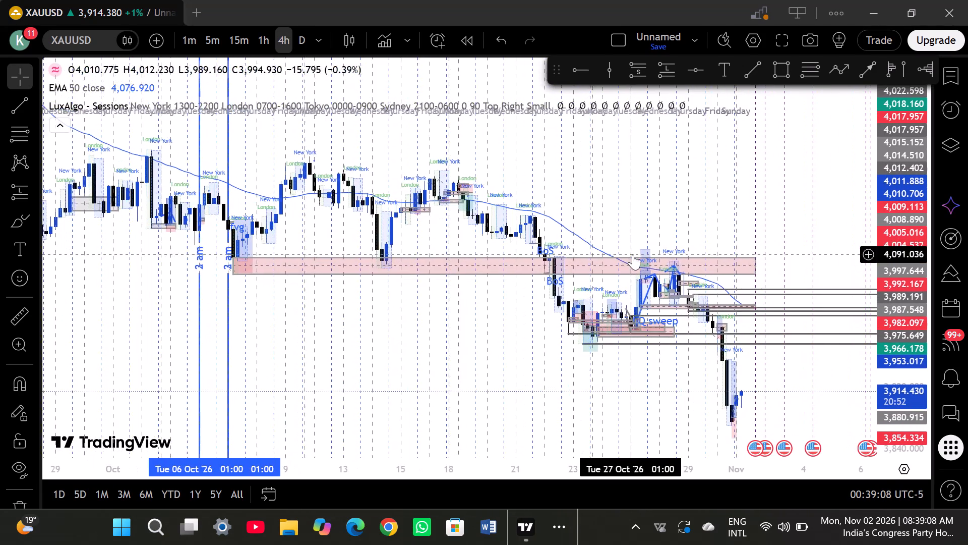
{"action": "scroll", "coordinate": [633, 254], "scroll_direction": "up", "scroll_amount": 1}
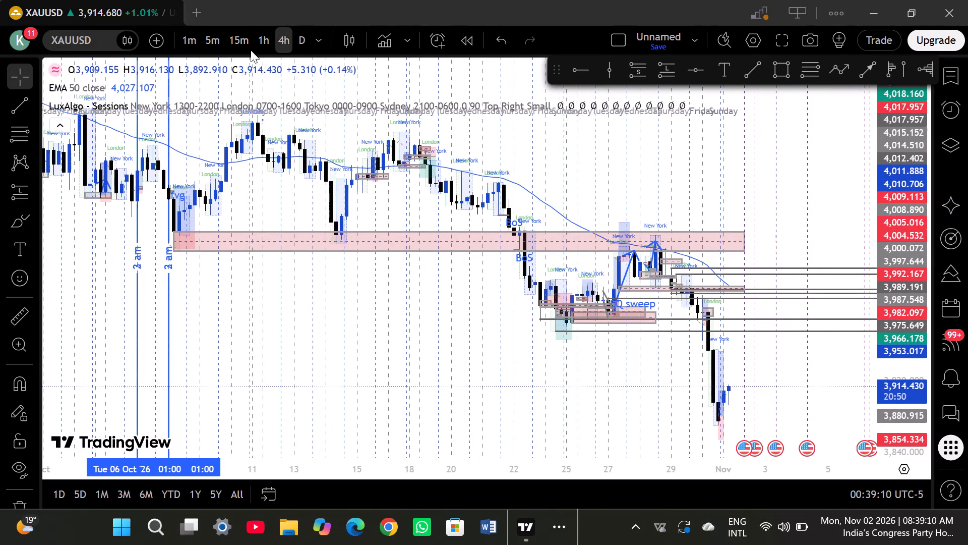
On the 1-hour chart, draw a rectangle zone from about 3,892.7 to 3,885.2, spanning Fri 30 Oct 12:00 to Mon 02 Nov 10:00.
{"action": "left_click", "coordinate": [257, 40]}
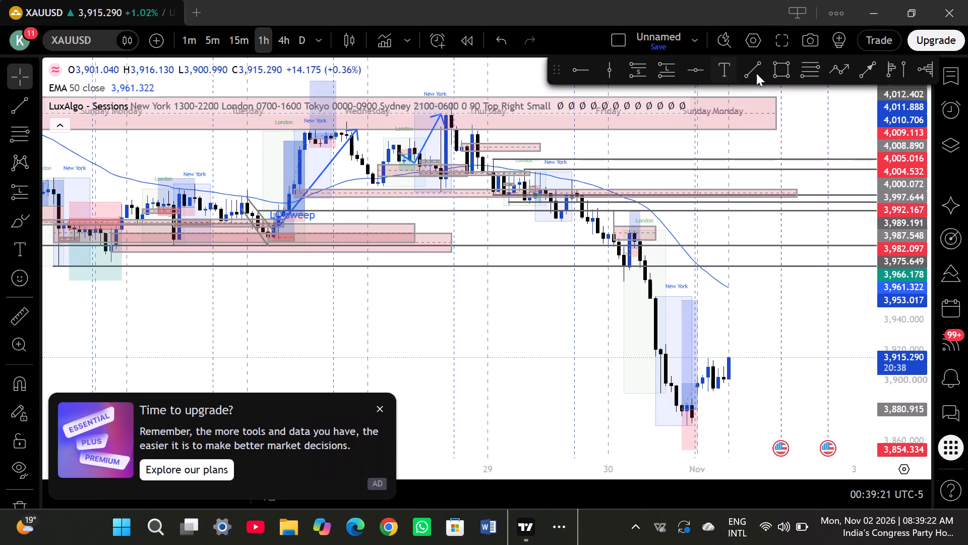
{"action": "left_click", "coordinate": [771, 75]}
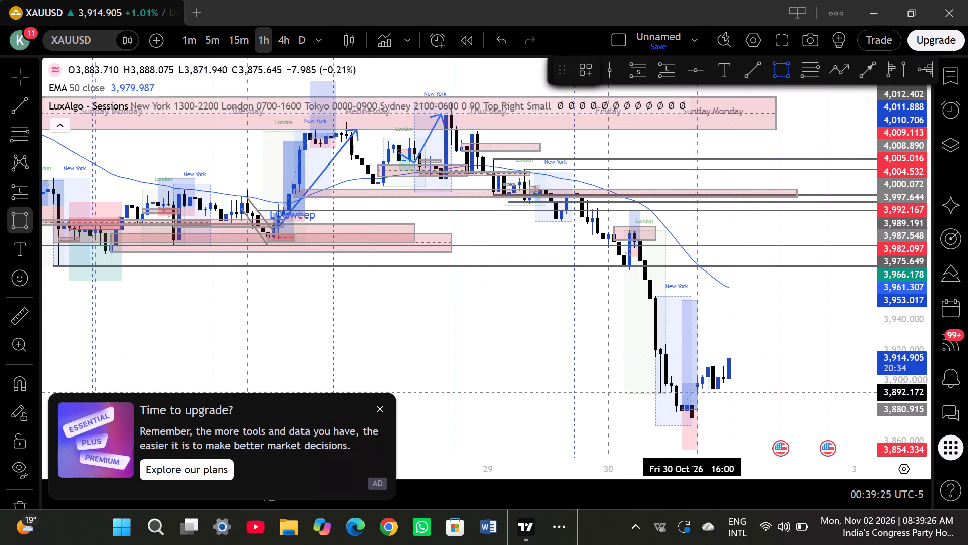
{"action": "left_click_drag", "start_coordinate": [673, 392], "coordinate": [673, 398]}
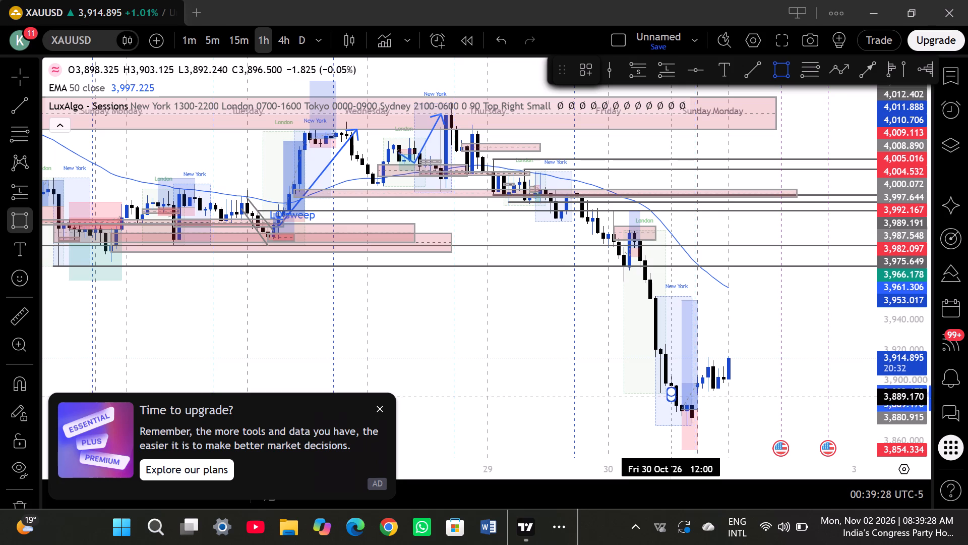
{"action": "left_click_drag", "start_coordinate": [673, 398], "coordinate": [740, 402]}
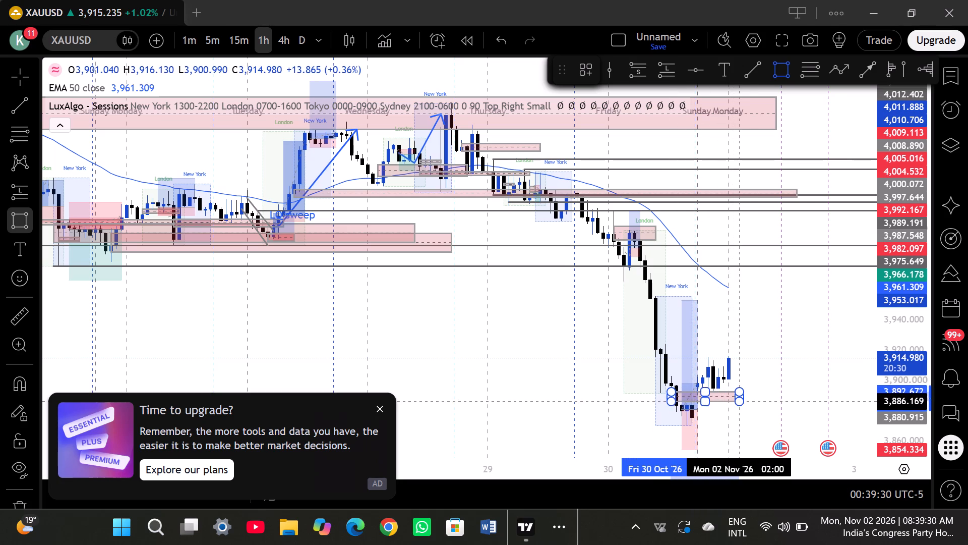
{"action": "left_click_drag", "start_coordinate": [740, 402], "coordinate": [764, 405]}
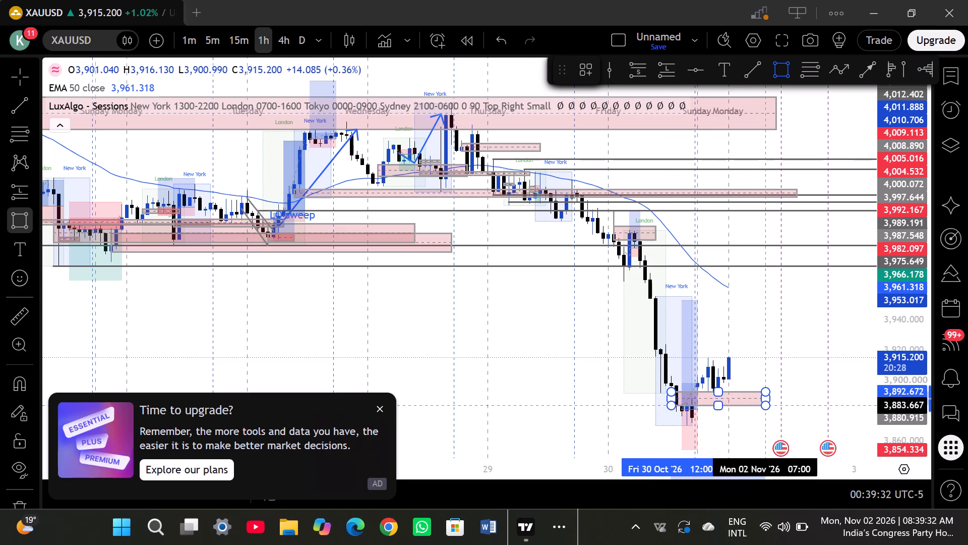
{"action": "left_click_drag", "start_coordinate": [764, 405], "coordinate": [769, 403]}
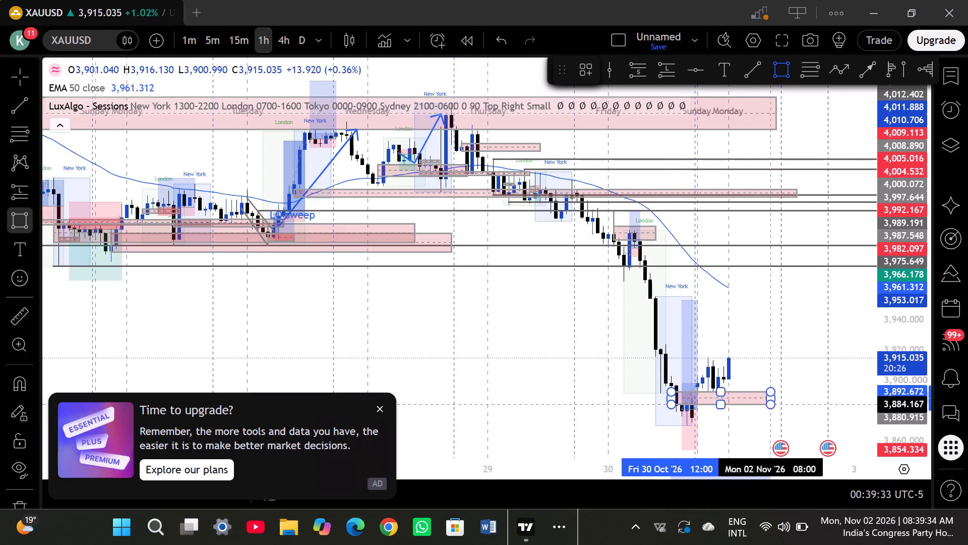
{"action": "left_click_drag", "start_coordinate": [769, 403], "coordinate": [783, 403]}
{"action": "left_click", "coordinate": [783, 403]}
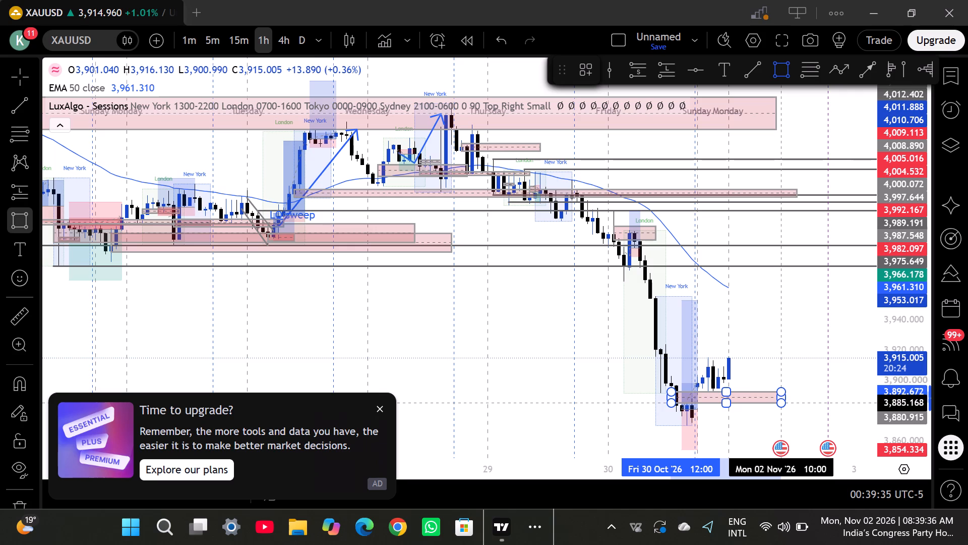
{"action": "left_click", "coordinate": [766, 355]}
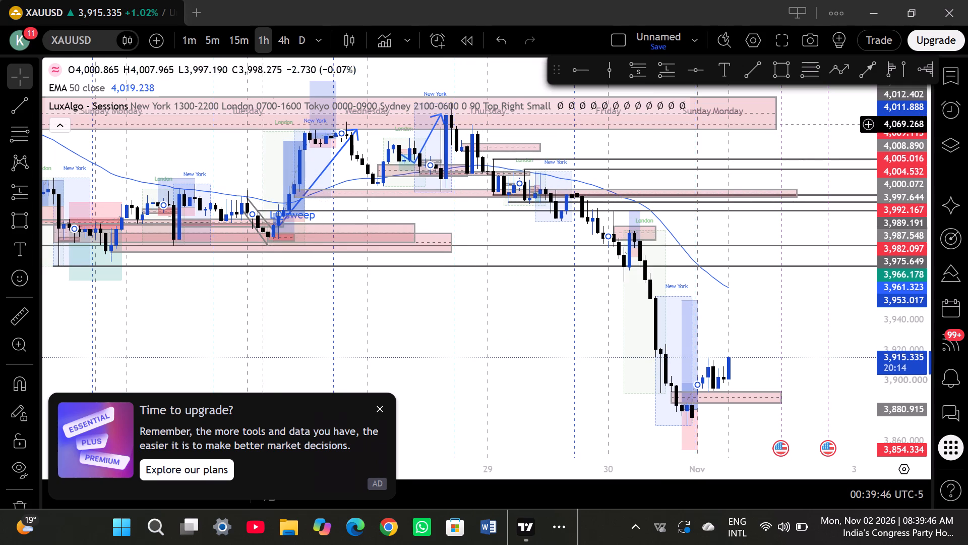
On the 15-minute chart, place a long position with entry at about 3,915.1 and raise its target to about 3,975.1.
{"action": "left_click", "coordinate": [236, 41]}
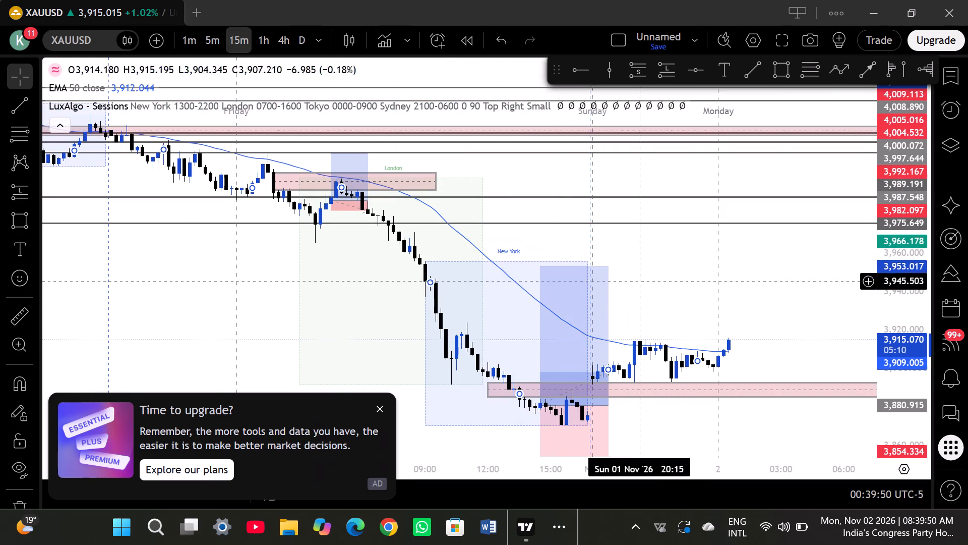
{"action": "left_click", "coordinate": [665, 73]}
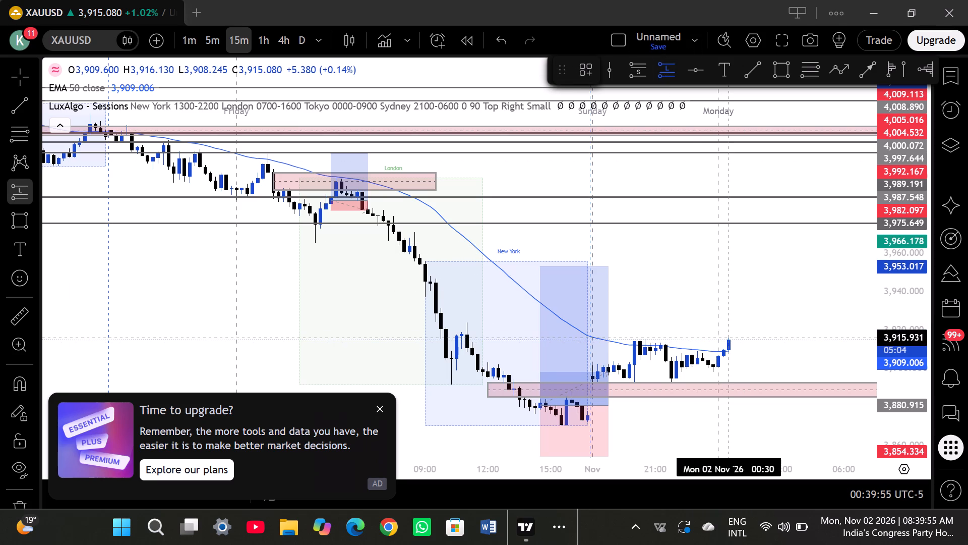
{"action": "left_click", "coordinate": [730, 340]}
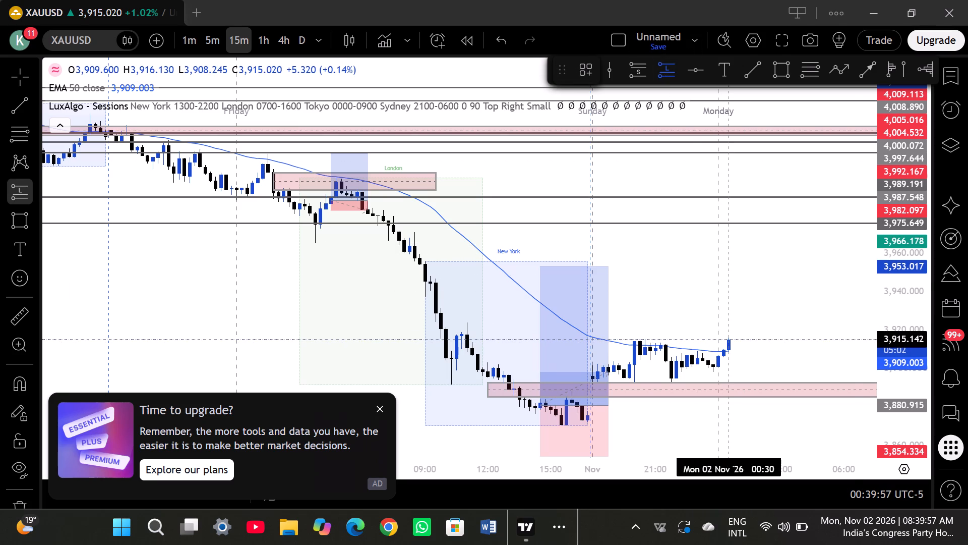
{"action": "left_click_drag", "start_coordinate": [724, 280], "coordinate": [723, 277]}
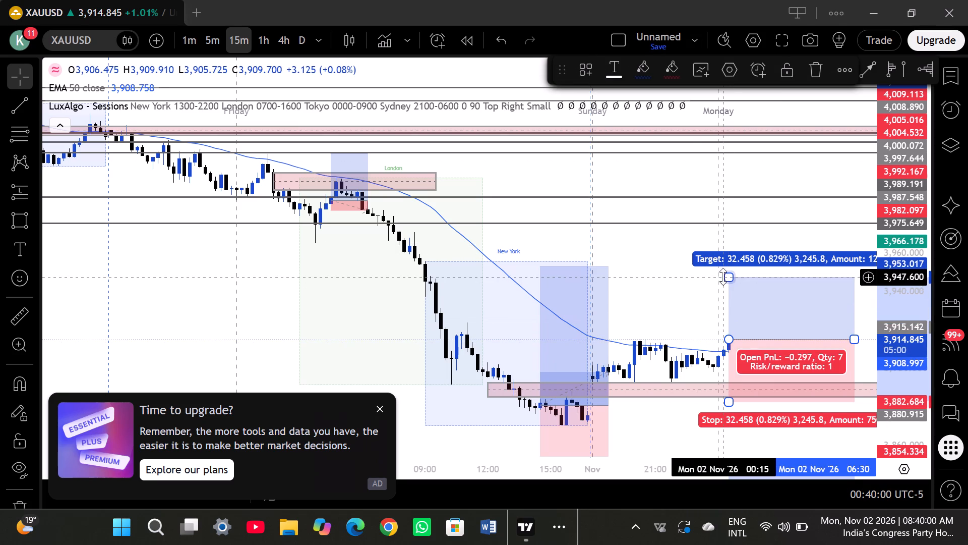
{"action": "left_click_drag", "start_coordinate": [723, 277], "coordinate": [705, 209]}
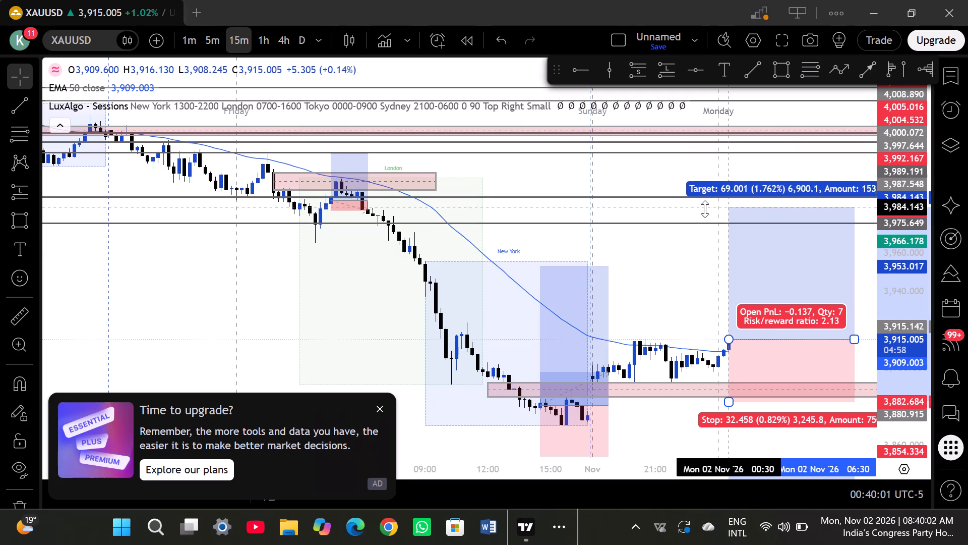
{"action": "left_click_drag", "start_coordinate": [705, 209], "coordinate": [705, 224]}
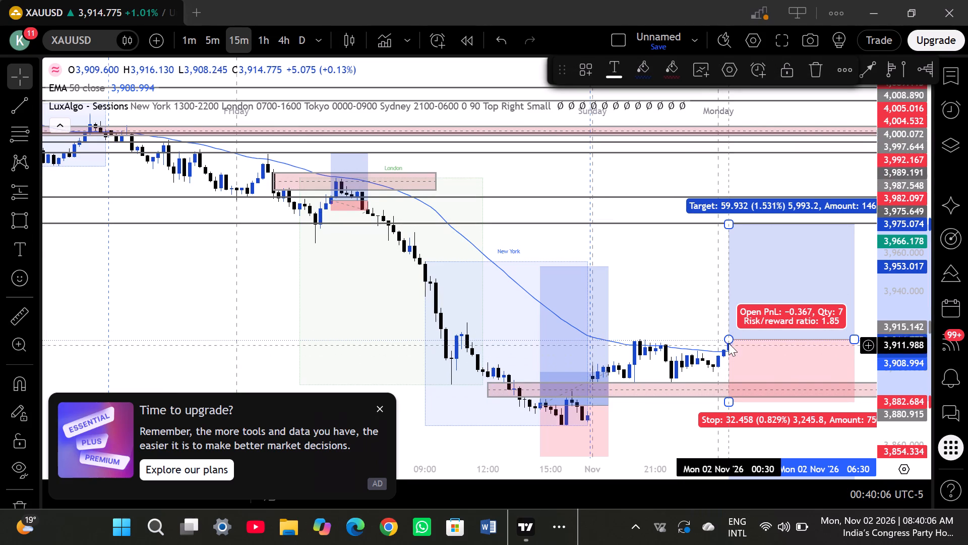
Extend the long position's start back to Mon 02 Nov 00:00, with the entry at about 3,915.1.
{"action": "left_click_drag", "start_coordinate": [729, 339], "coordinate": [720, 339]}
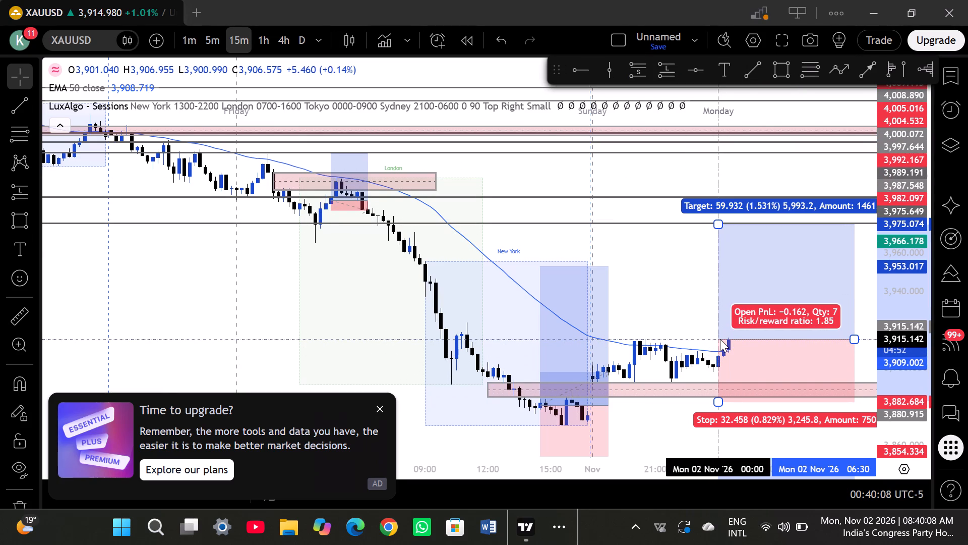
{"action": "left_click_drag", "start_coordinate": [720, 339], "coordinate": [720, 340]}
{"action": "left_click", "coordinate": [648, 293]}
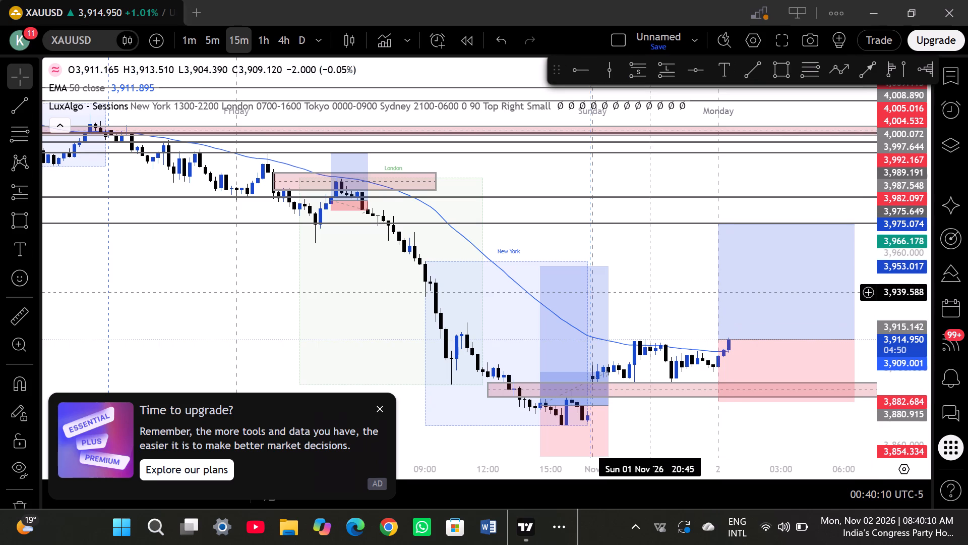
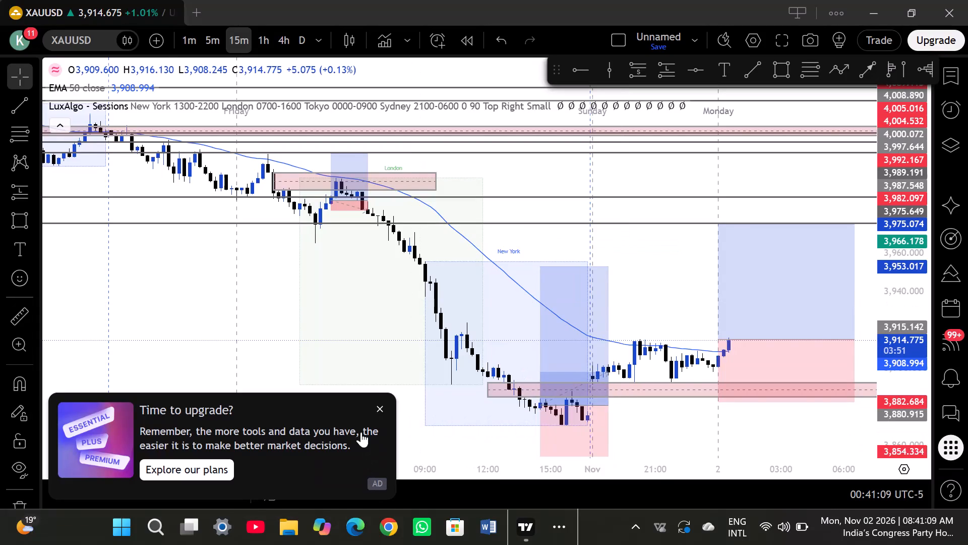
Dismiss the plan upgrade advertisement covering the lower part of the chart.
{"action": "left_click", "coordinate": [379, 406]}
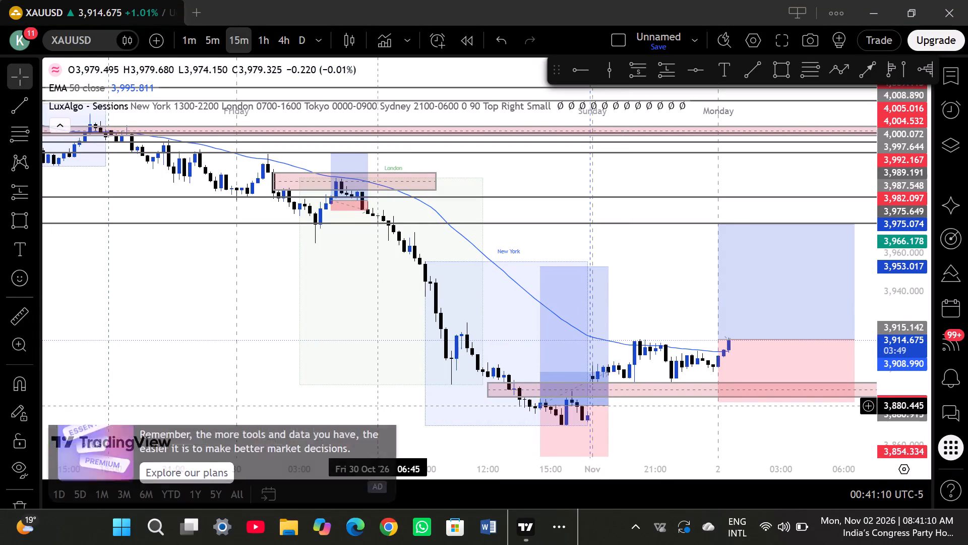
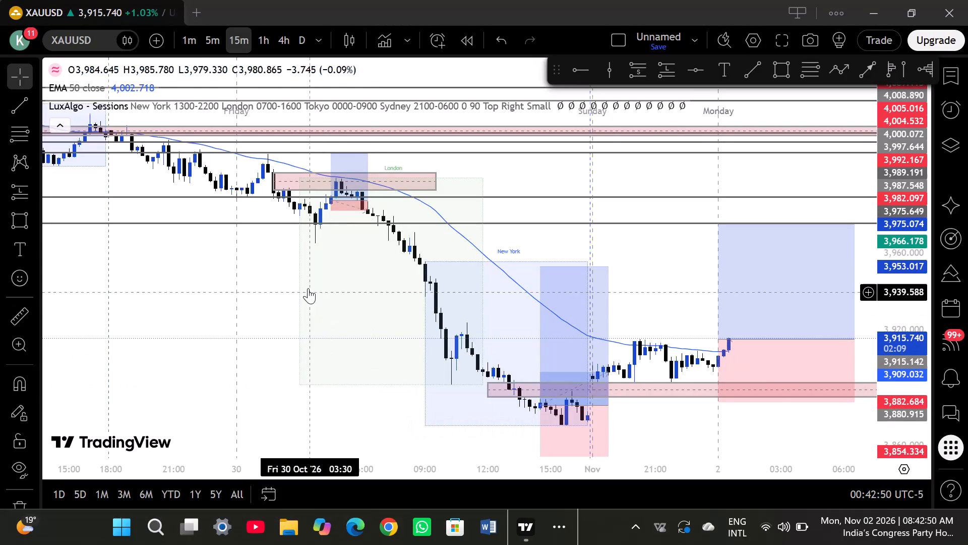
Switch the chart symbol from XAUUSD to GBPUSD.
{"action": "left_click", "coordinate": [87, 41]}
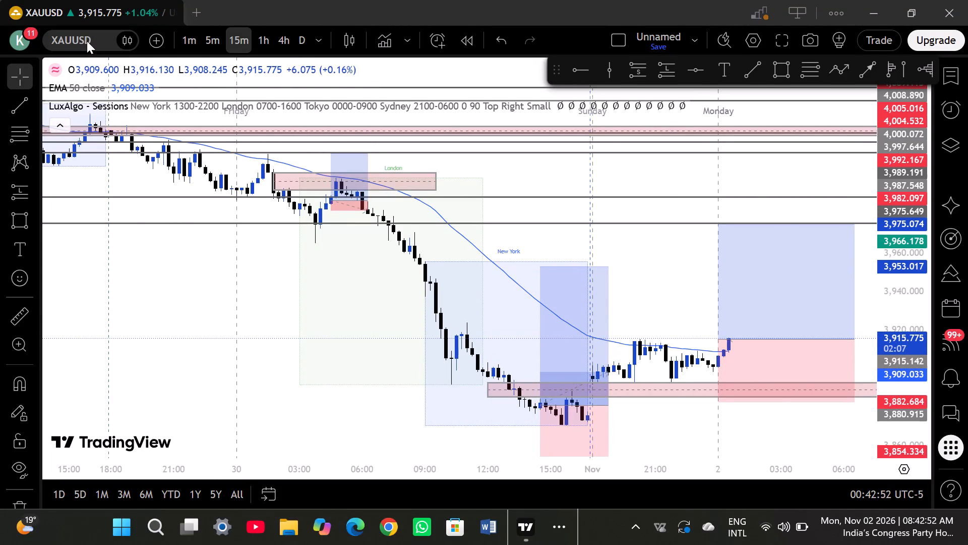
{"action": "key", "text": "BackSpace"}
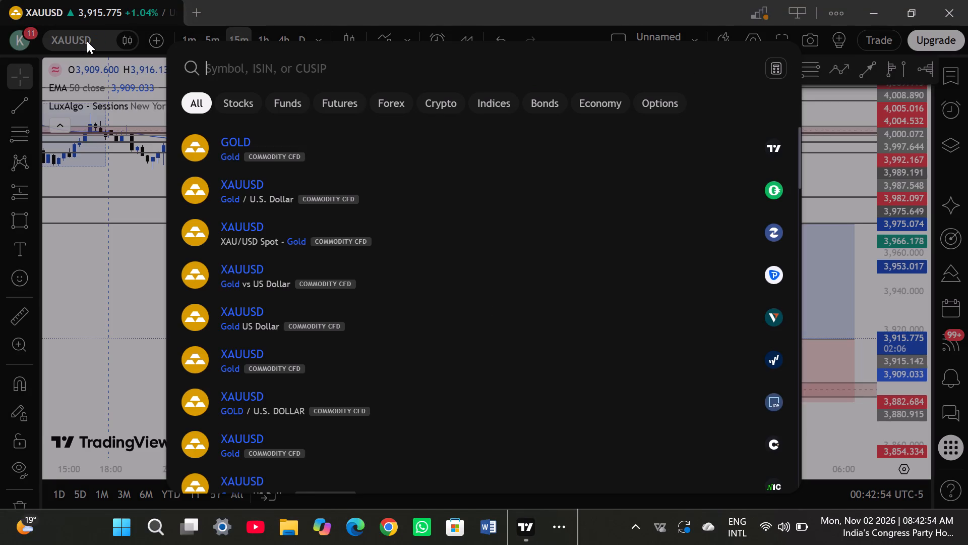
{"action": "left_click", "coordinate": [327, 199]}
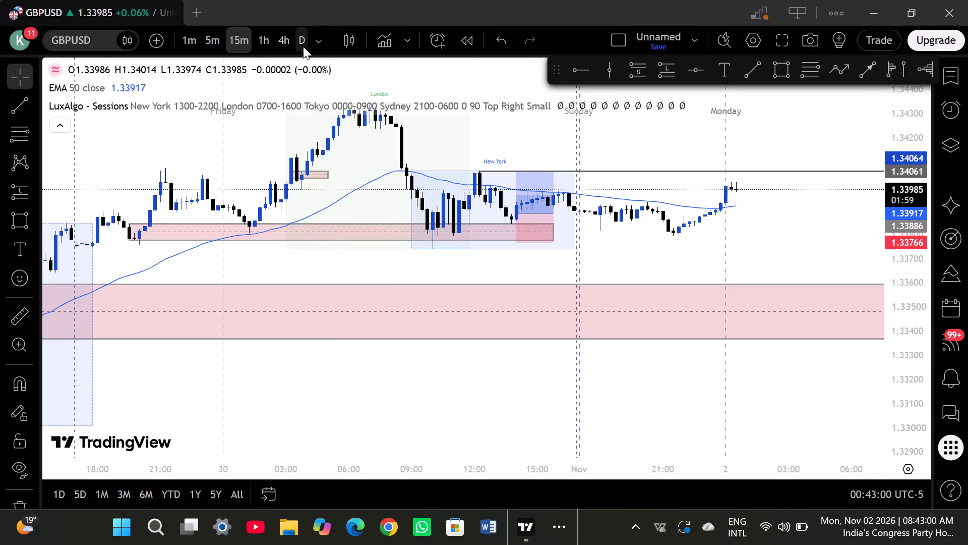
On the daily timeframe, draw a rectangle zone from about 1.34677 on 15 Sep to about 1.34055 on 16 Nov.
{"action": "left_click", "coordinate": [301, 42]}
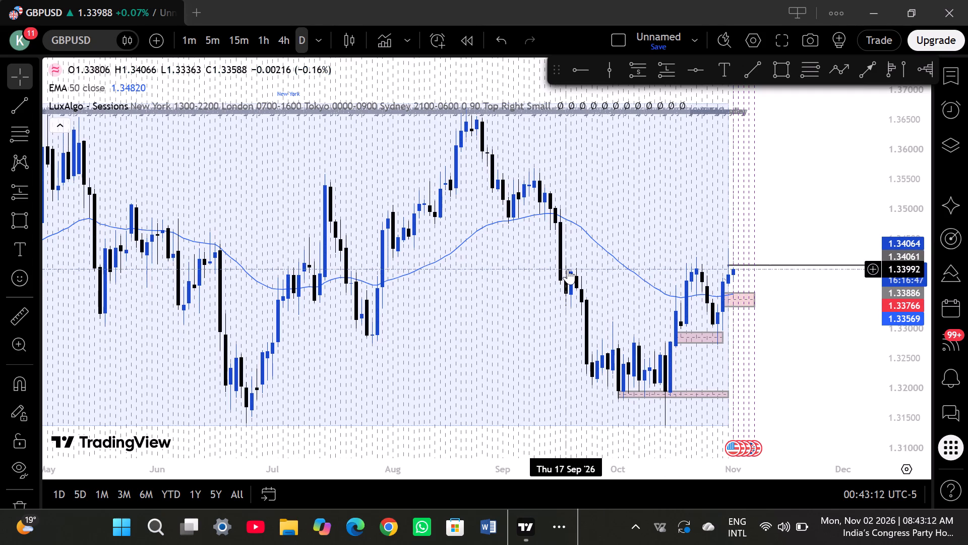
{"action": "left_click", "coordinate": [778, 75]}
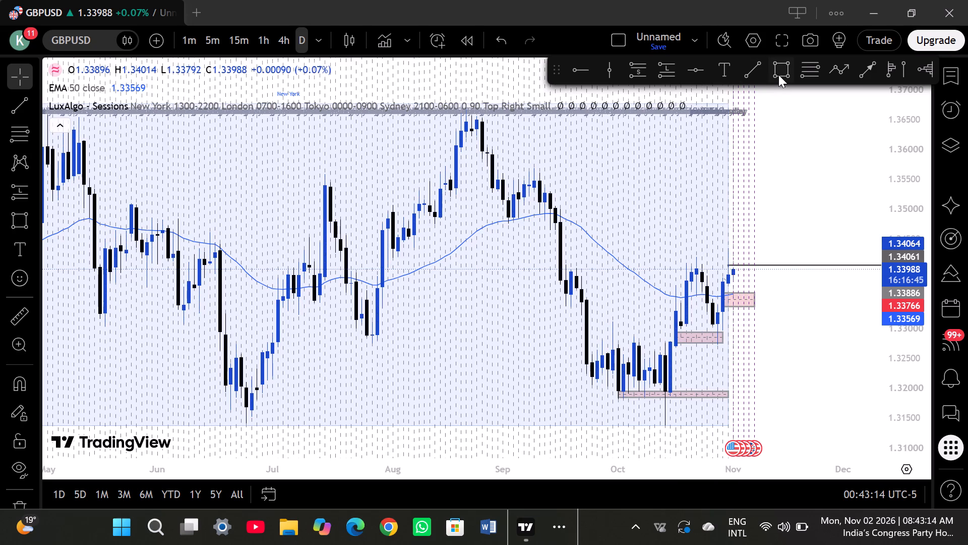
{"action": "left_click", "coordinate": [555, 228]}
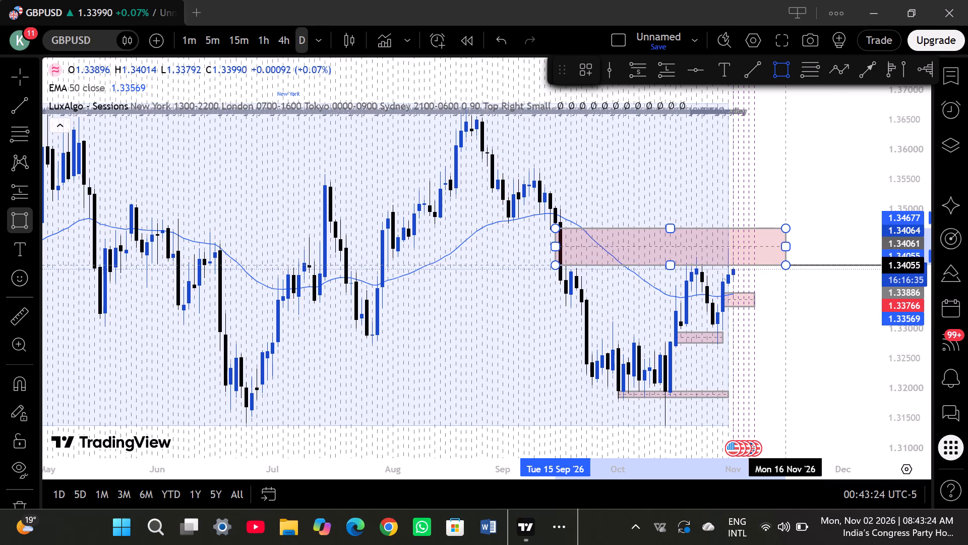
{"action": "left_click", "coordinate": [783, 265]}
{"action": "left_click", "coordinate": [734, 207]}
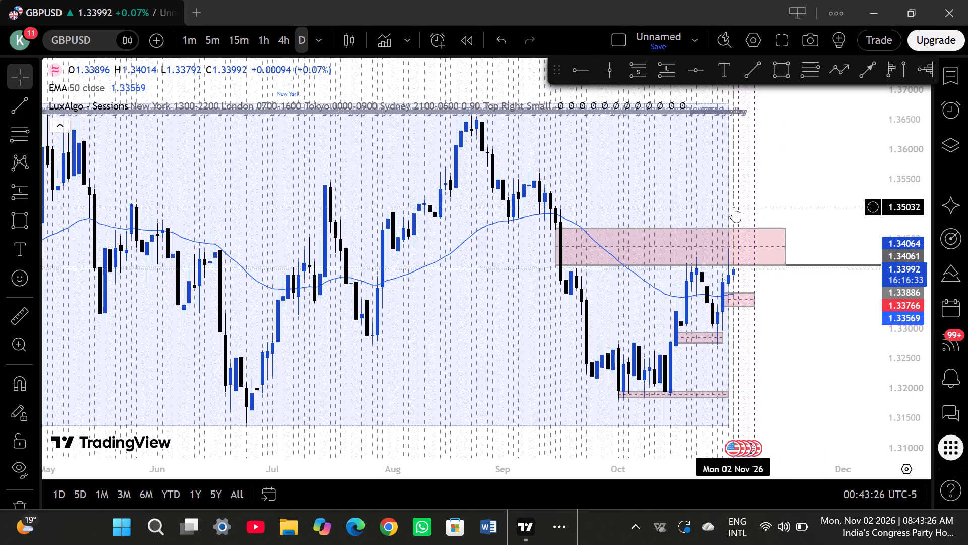
Add the text label "daily fair value gap" inside the newly drawn daily zone.
{"action": "left_click", "coordinate": [588, 232]}
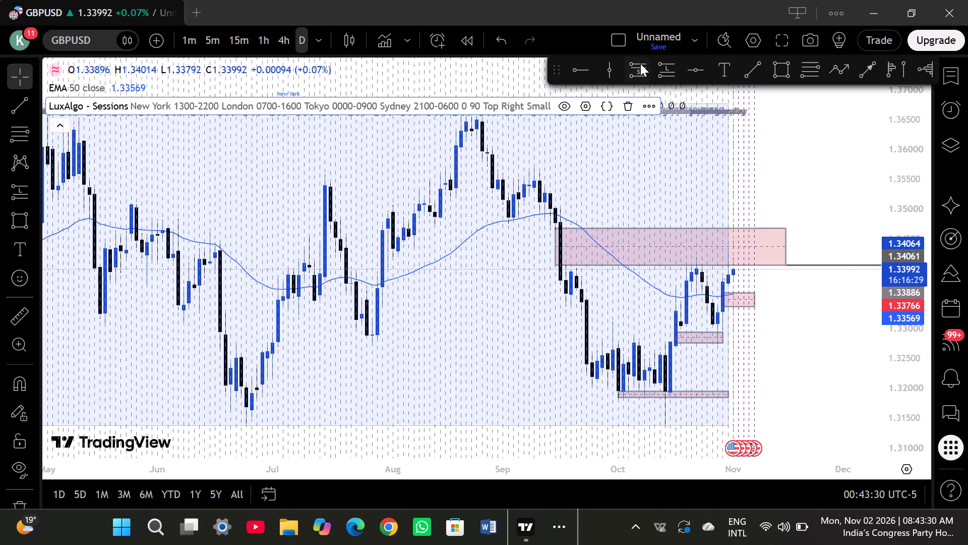
{"action": "left_click", "coordinate": [717, 67]}
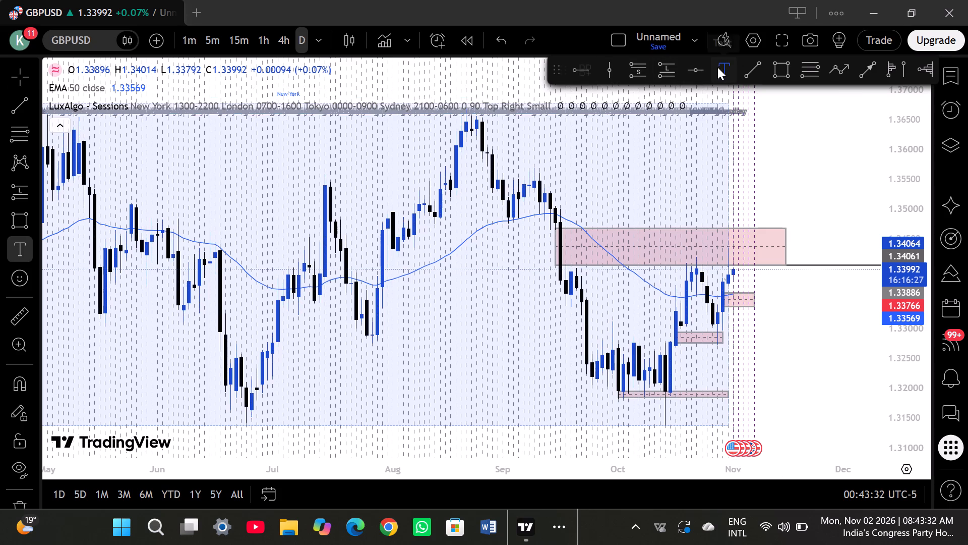
{"action": "left_click", "coordinate": [576, 244]}
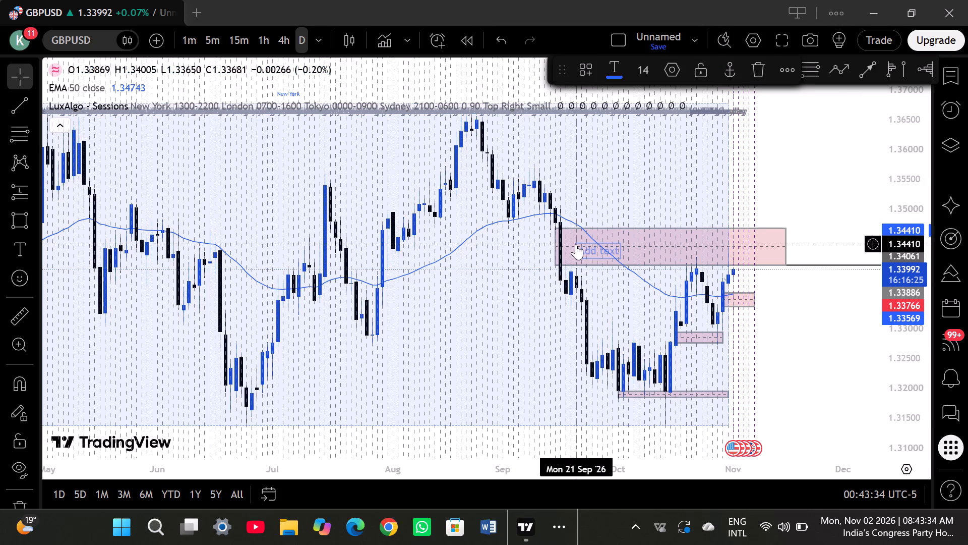
{"action": "key", "text": "d"}
{"action": "type", "text": "aily f"}
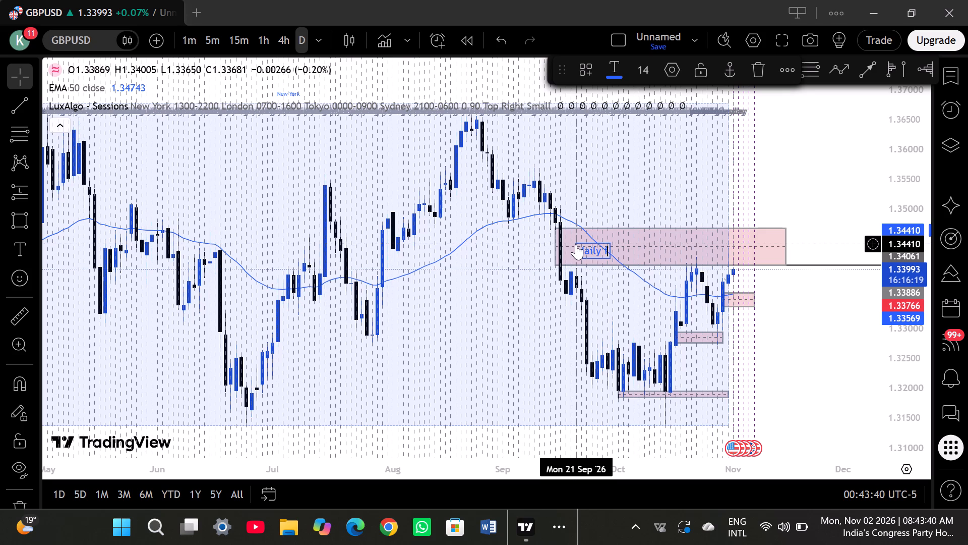
{"action": "key", "text": "a"}
{"action": "type", "text": "ir value gap"}
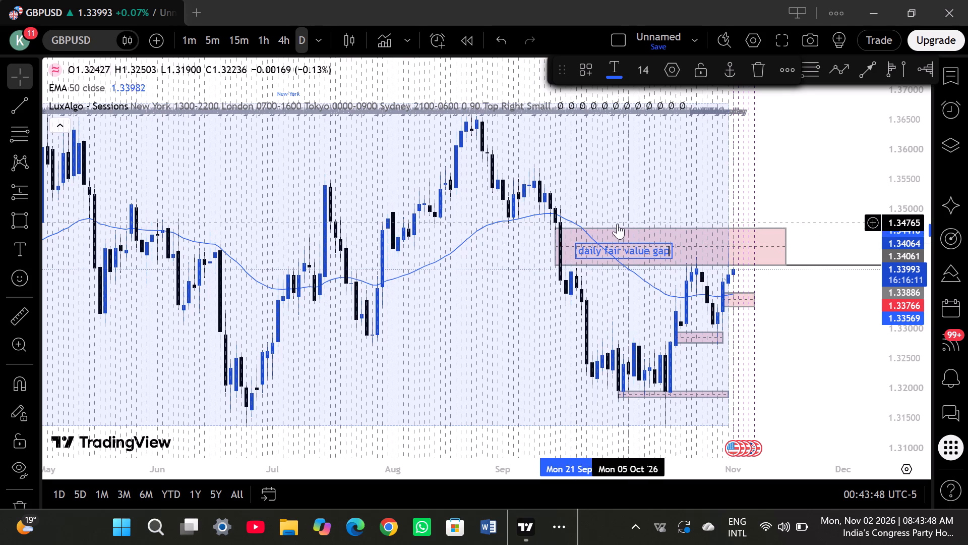
{"action": "left_click", "coordinate": [517, 179]}
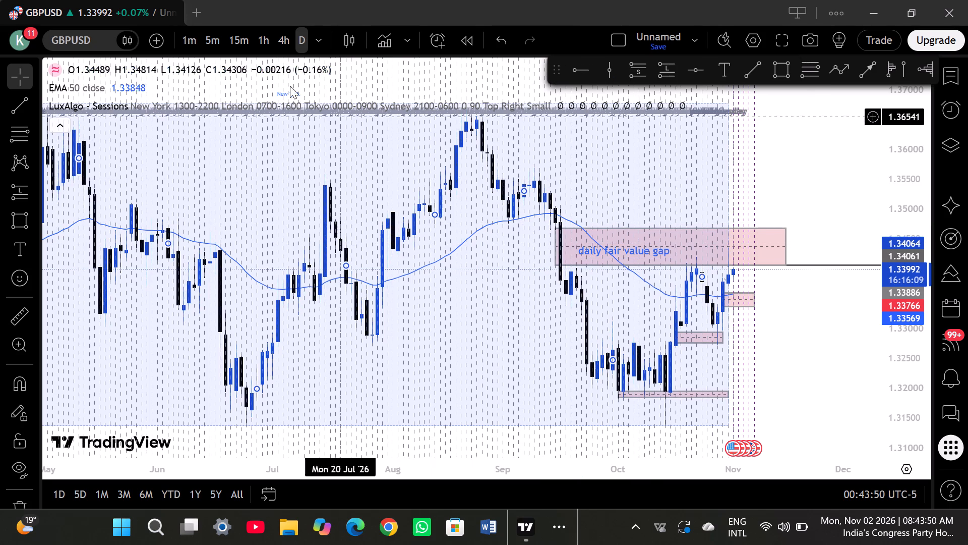
On the 4-hour timeframe, move the stop of the existing long position to about 1.33885.
{"action": "left_click", "coordinate": [275, 46]}
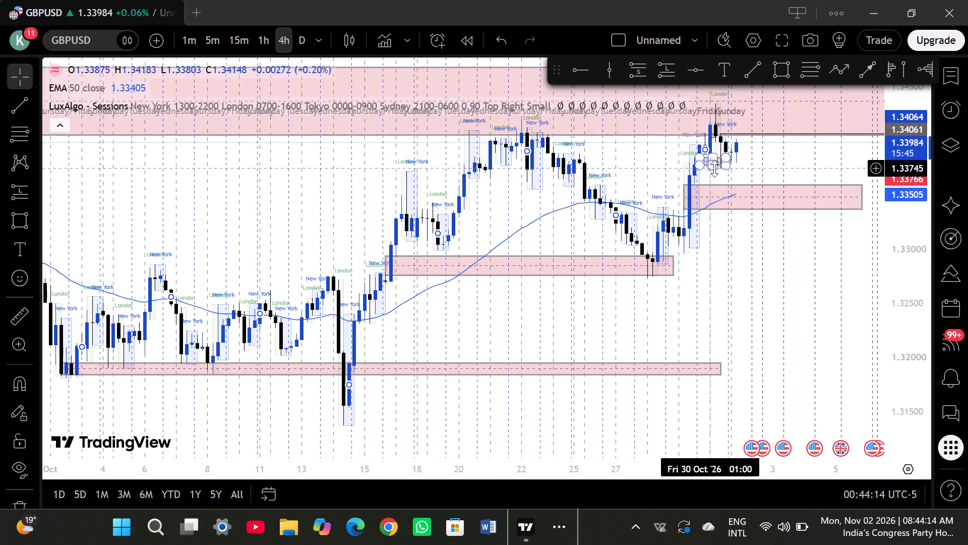
{"action": "left_click_drag", "start_coordinate": [727, 166], "coordinate": [731, 163]}
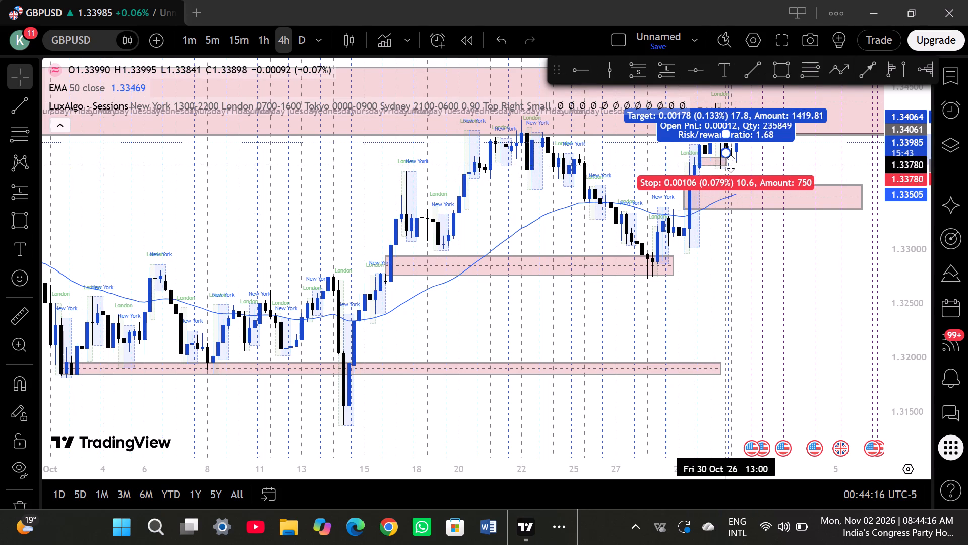
{"action": "left_click_drag", "start_coordinate": [731, 163], "coordinate": [564, 132]}
{"action": "left_click", "coordinate": [599, 149]}
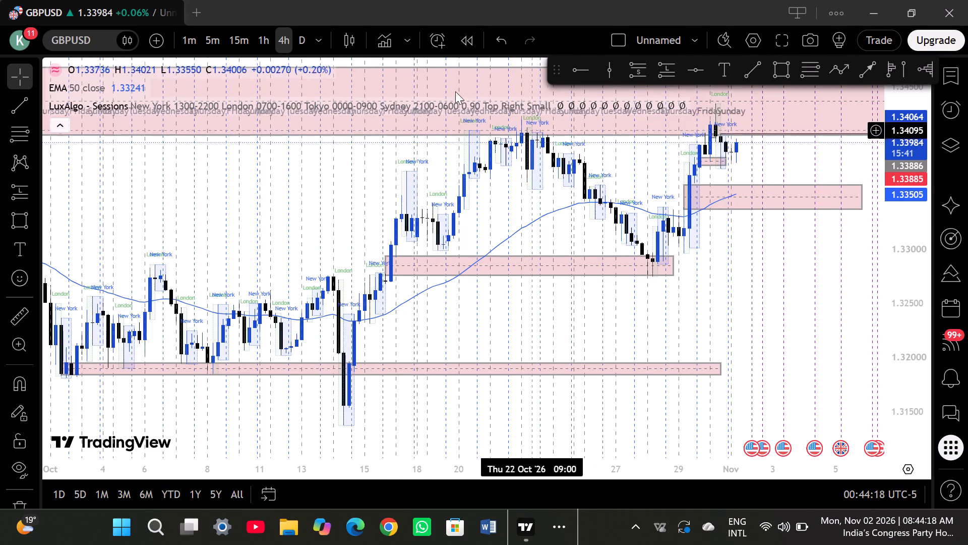
On the 1-hour timeframe, draw a horizontal ray from the 30 Oct 10:00 low at about 1.33743.
{"action": "left_click", "coordinate": [262, 40]}
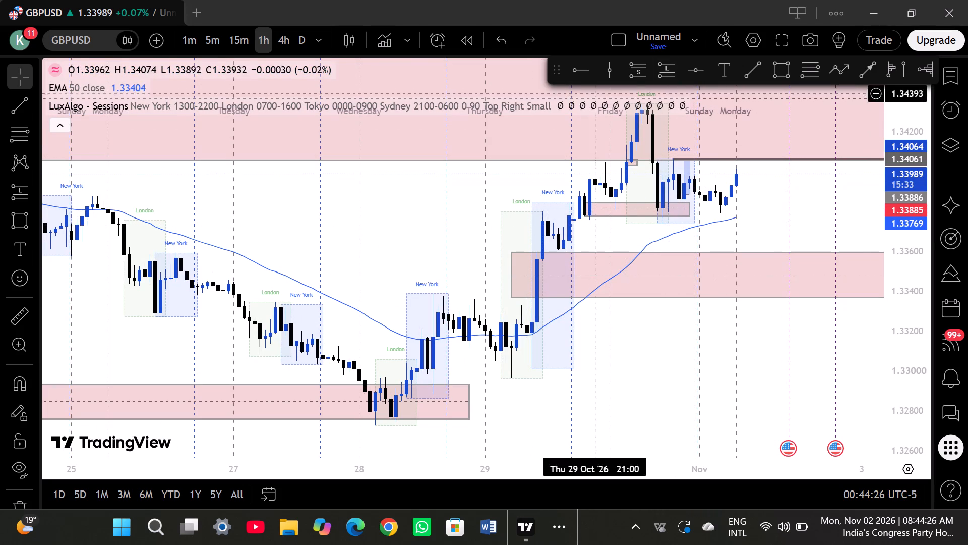
{"action": "left_click", "coordinate": [573, 74]}
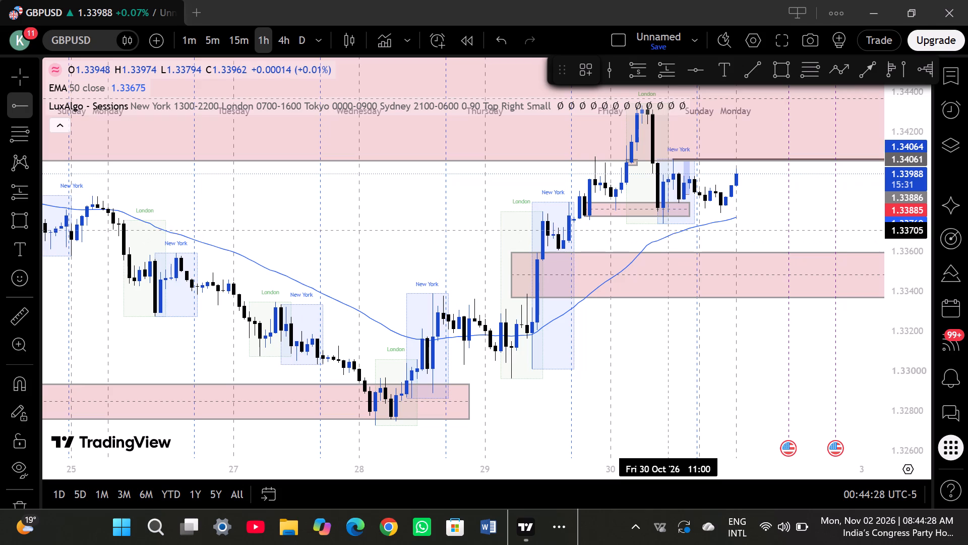
{"action": "left_click", "coordinate": [663, 223]}
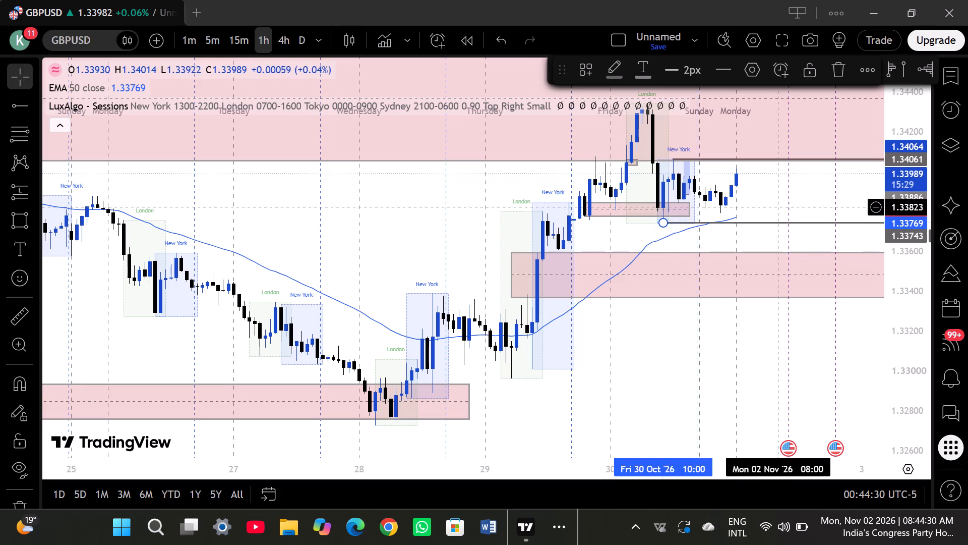
{"action": "left_click", "coordinate": [781, 200]}
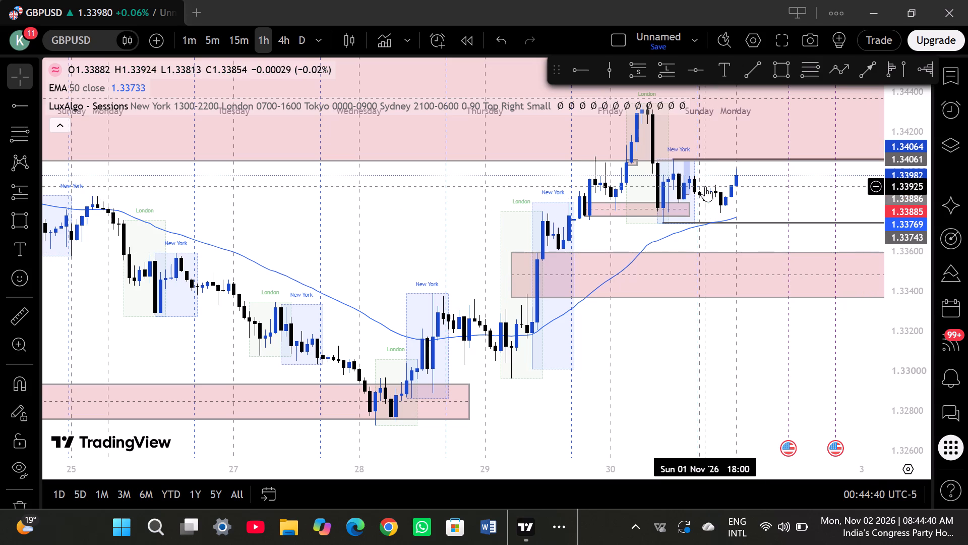
On the 15-minute timeframe, extend the support rectangle starting 29 Oct 19:30 to 2 Nov 05:00, with its upper edge at about 1.33835.
{"action": "left_click", "coordinate": [243, 42]}
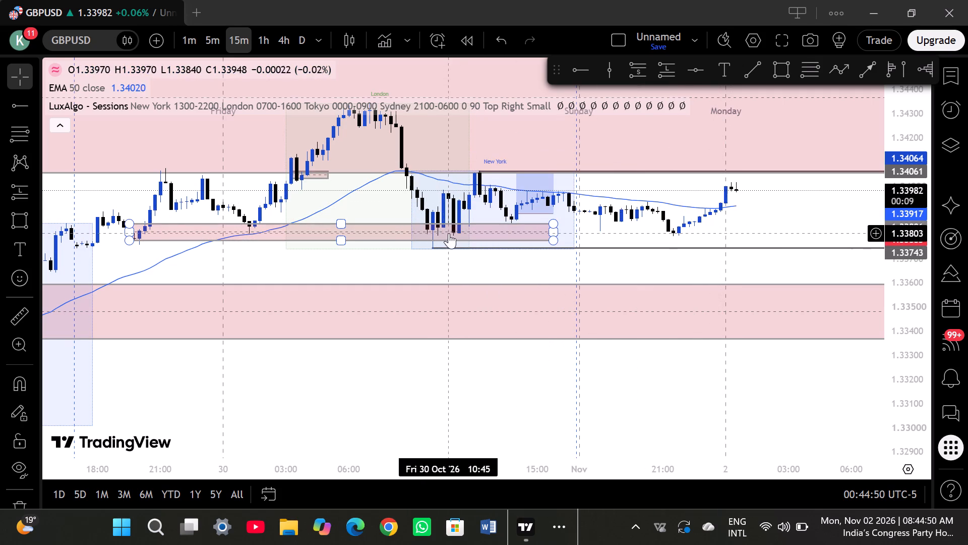
{"action": "left_click_drag", "start_coordinate": [559, 224], "coordinate": [558, 224]}
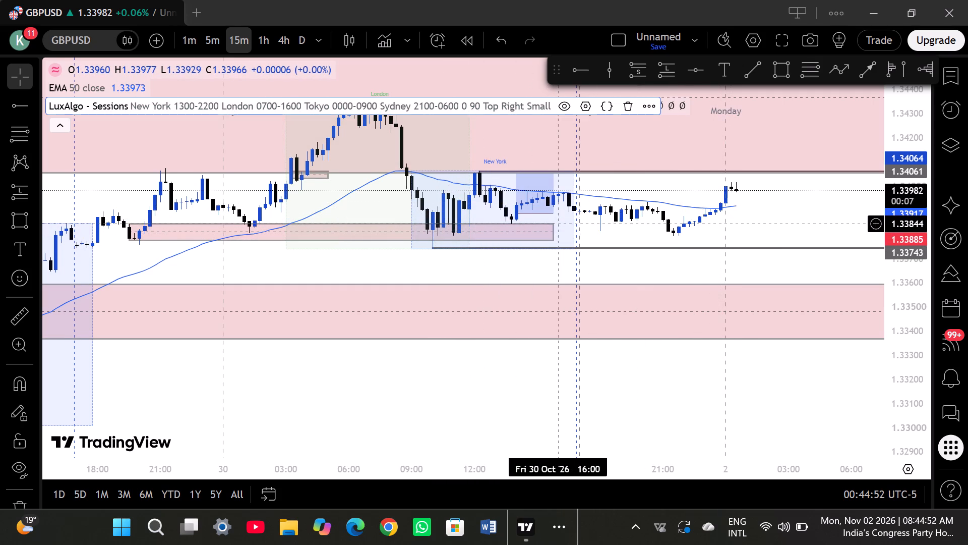
{"action": "left_click_drag", "start_coordinate": [558, 224], "coordinate": [551, 227]}
{"action": "left_click", "coordinate": [551, 227]}
{"action": "left_click_drag", "start_coordinate": [551, 227], "coordinate": [589, 227]}
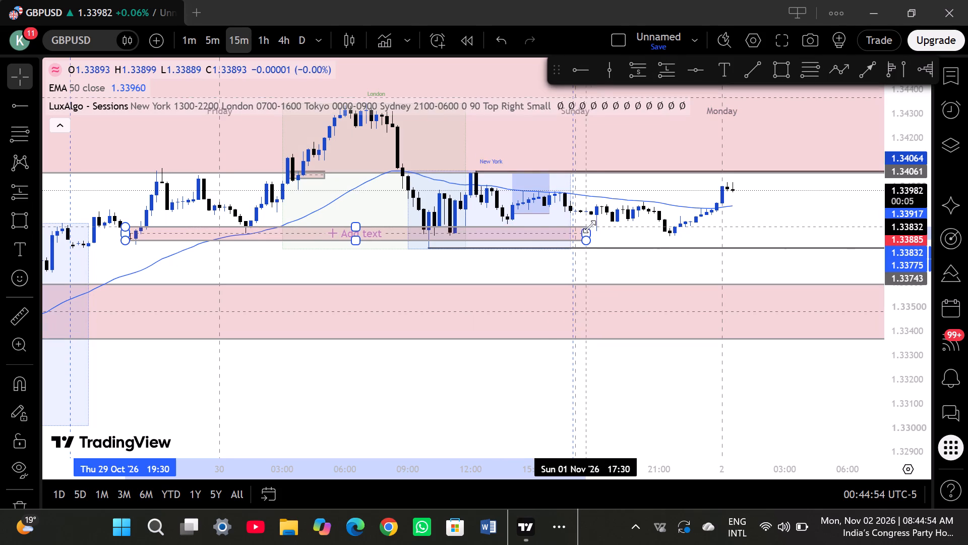
{"action": "left_click_drag", "start_coordinate": [589, 227], "coordinate": [659, 232]}
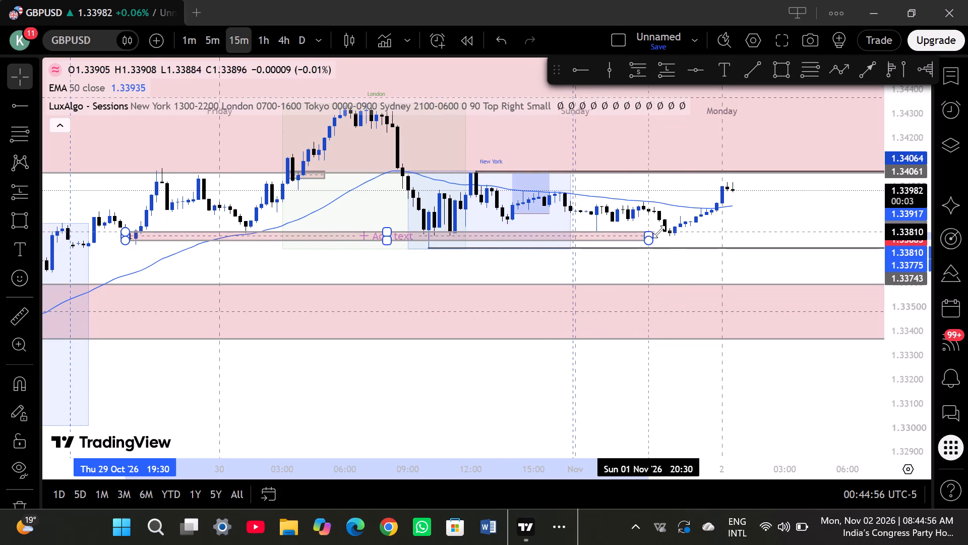
{"action": "left_click_drag", "start_coordinate": [659, 232], "coordinate": [775, 222]}
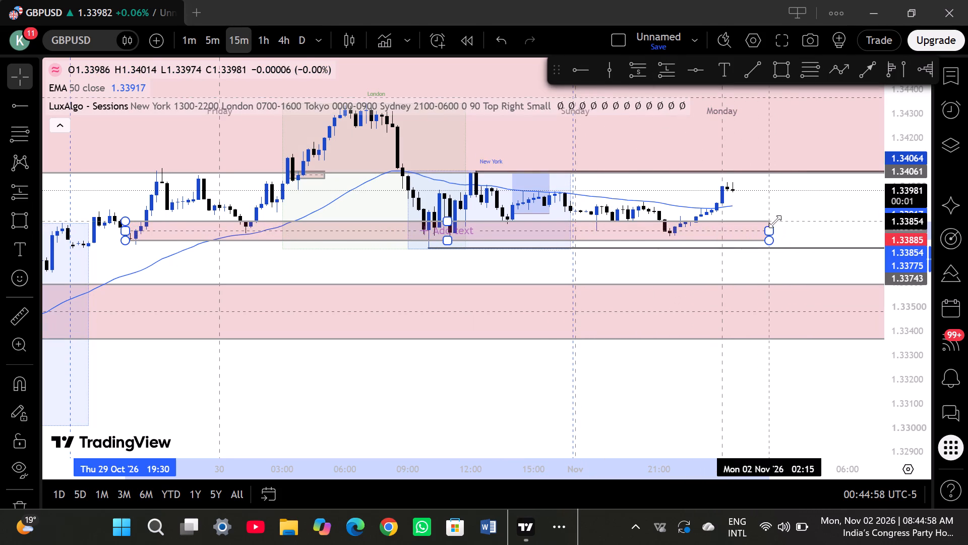
{"action": "left_click_drag", "start_coordinate": [775, 222], "coordinate": [825, 227]}
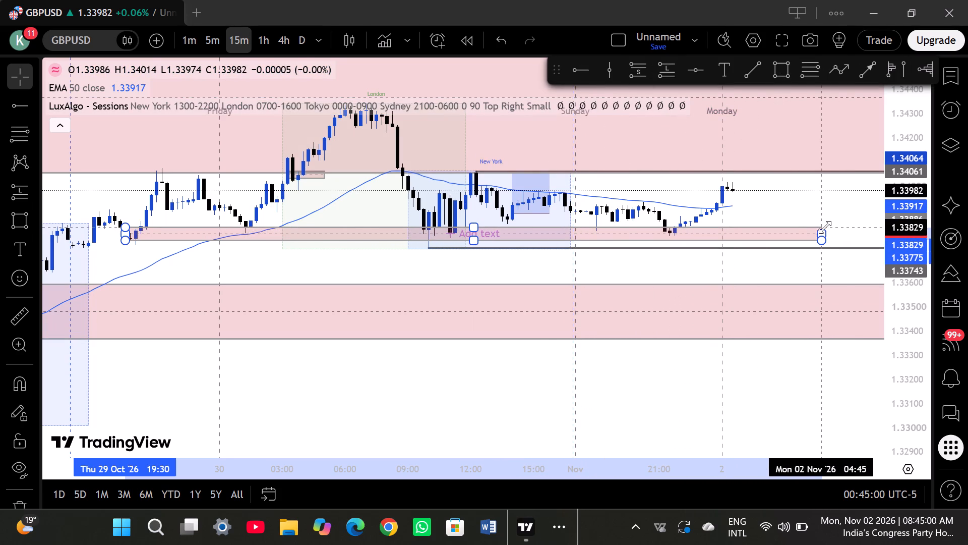
{"action": "left_click_drag", "start_coordinate": [825, 227], "coordinate": [826, 226]}
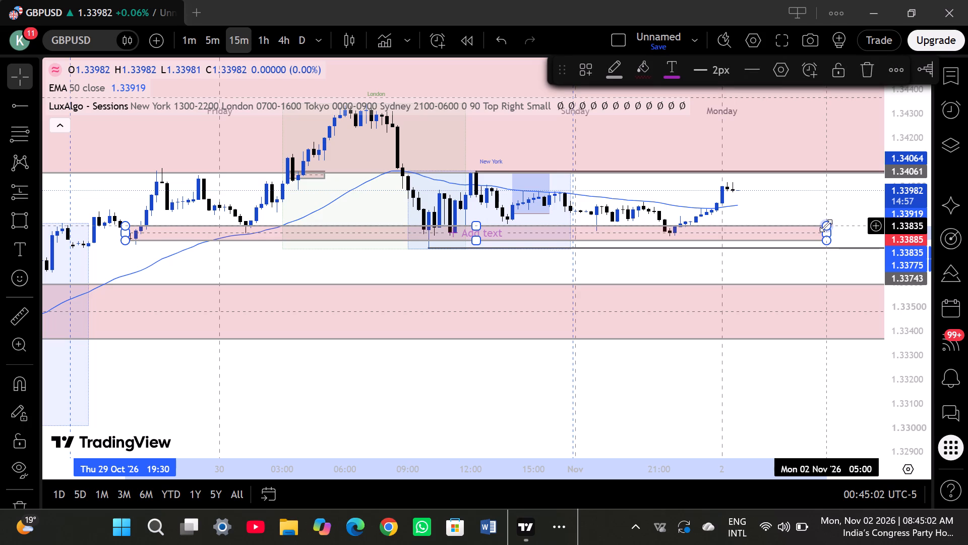
{"action": "left_click", "coordinate": [826, 226]}
{"action": "left_click", "coordinate": [814, 190]}
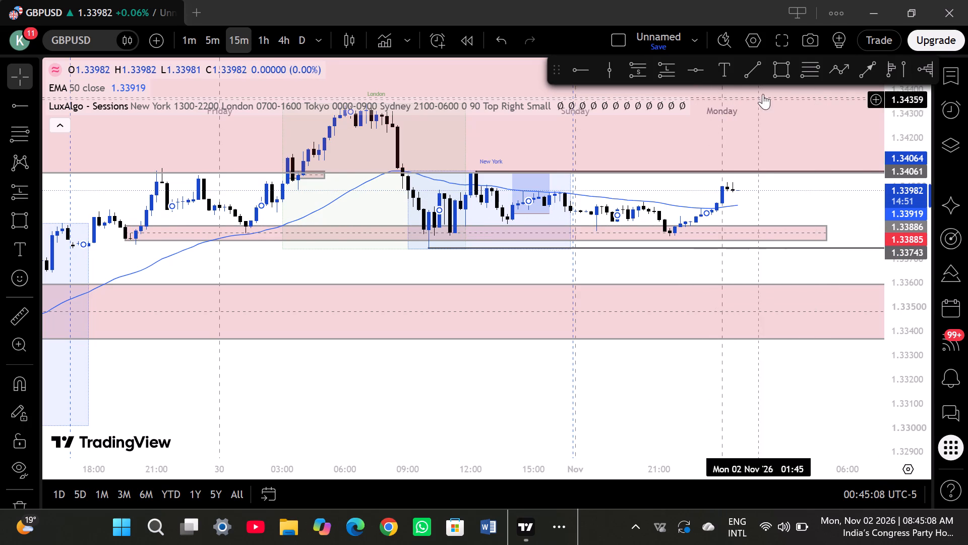
Draw a small rectangle zone between about 1.33929 and 1.33979, from 1 Nov 23:45 to 2 Nov 03:00.
{"action": "left_click", "coordinate": [773, 76]}
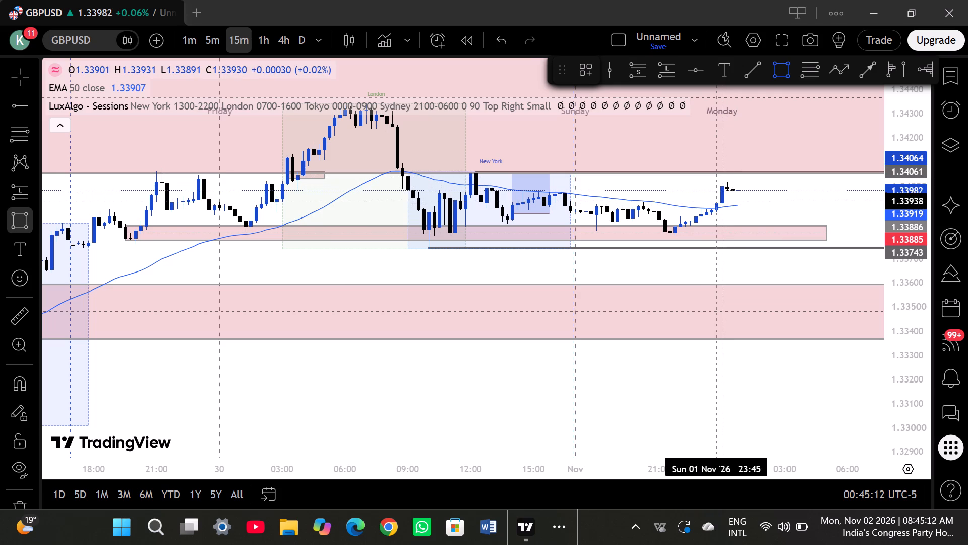
{"action": "left_click_drag", "start_coordinate": [716, 203], "coordinate": [759, 192]}
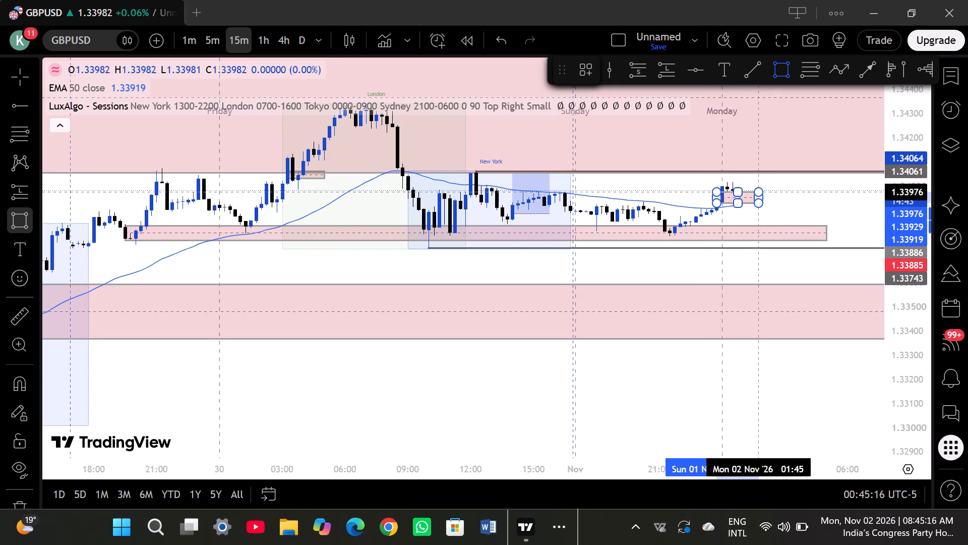
{"action": "left_click_drag", "start_coordinate": [759, 192], "coordinate": [785, 191]}
{"action": "left_click", "coordinate": [785, 191]}
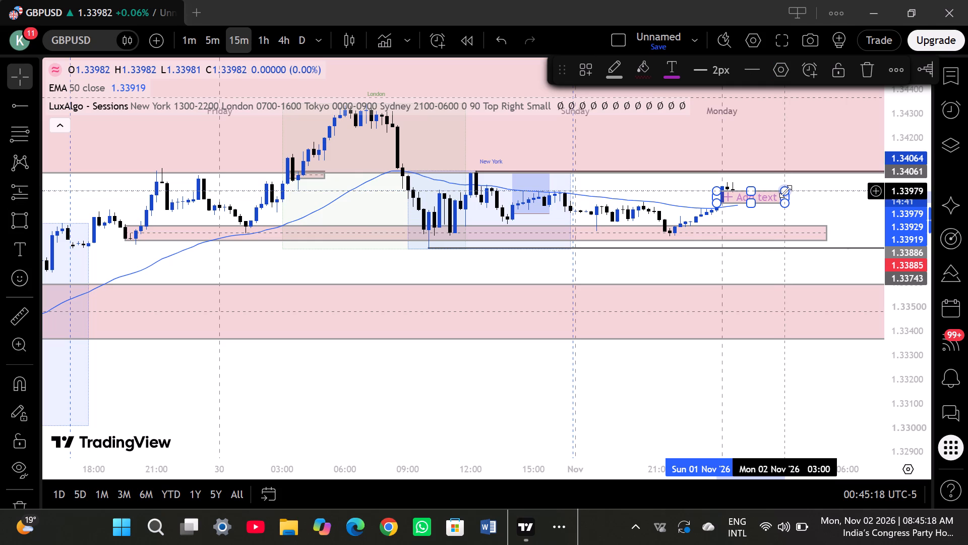
{"action": "double_click", "coordinate": [796, 159]}
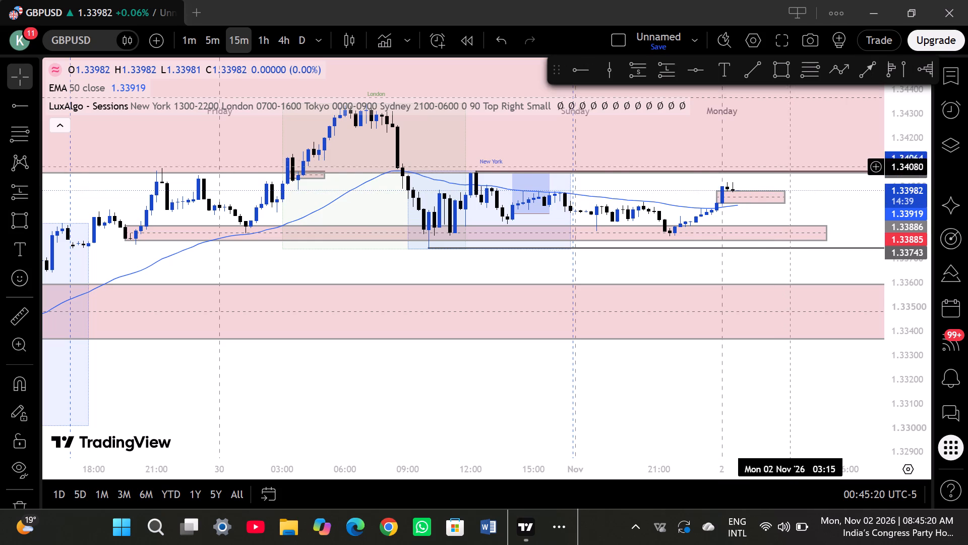
Place a long position on the 15-minute chart starting 2 Nov 00:00, with entry about 1.33976 and target about 1.34299.
{"action": "scroll", "coordinate": [571, 250], "scroll_direction": "down", "scroll_amount": 1}
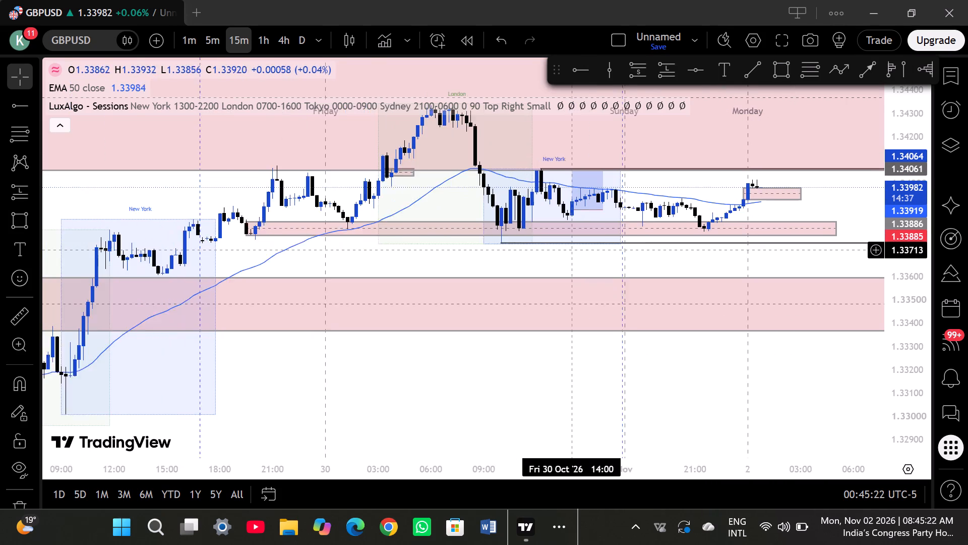
{"action": "scroll", "coordinate": [571, 250], "scroll_direction": "down", "scroll_amount": 2}
{"action": "scroll", "coordinate": [571, 250], "scroll_direction": "left", "scroll_amount": 1}
{"action": "scroll", "coordinate": [571, 250], "scroll_direction": "down", "scroll_amount": 2}
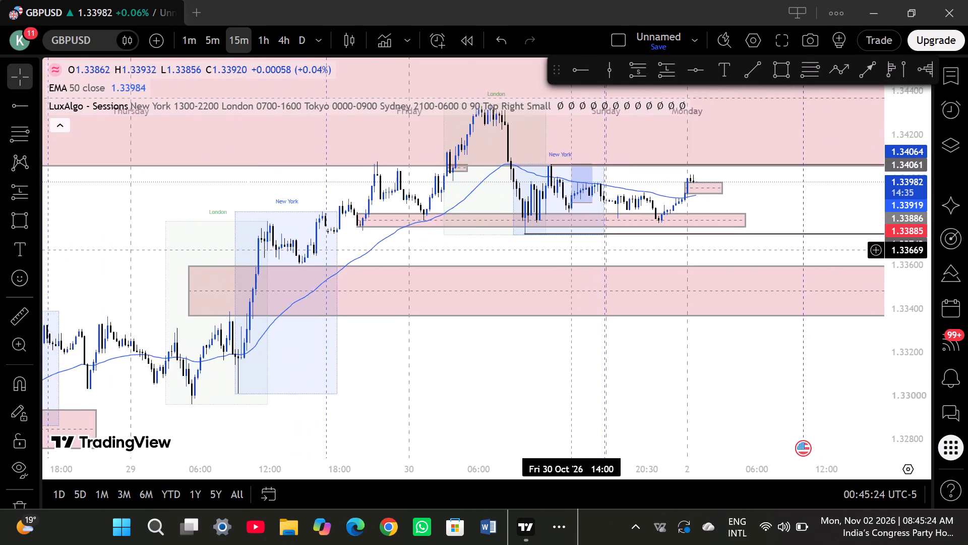
{"action": "scroll", "coordinate": [571, 250], "scroll_direction": "down", "scroll_amount": 1}
{"action": "left_click", "coordinate": [571, 250]}
{"action": "scroll", "coordinate": [571, 250], "scroll_direction": "down", "scroll_amount": 1}
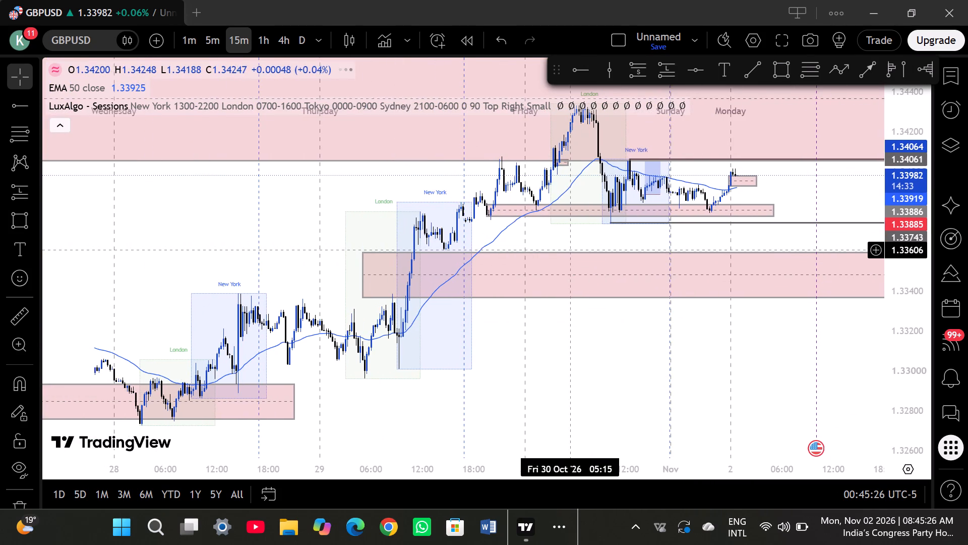
{"action": "left_click", "coordinate": [671, 72]}
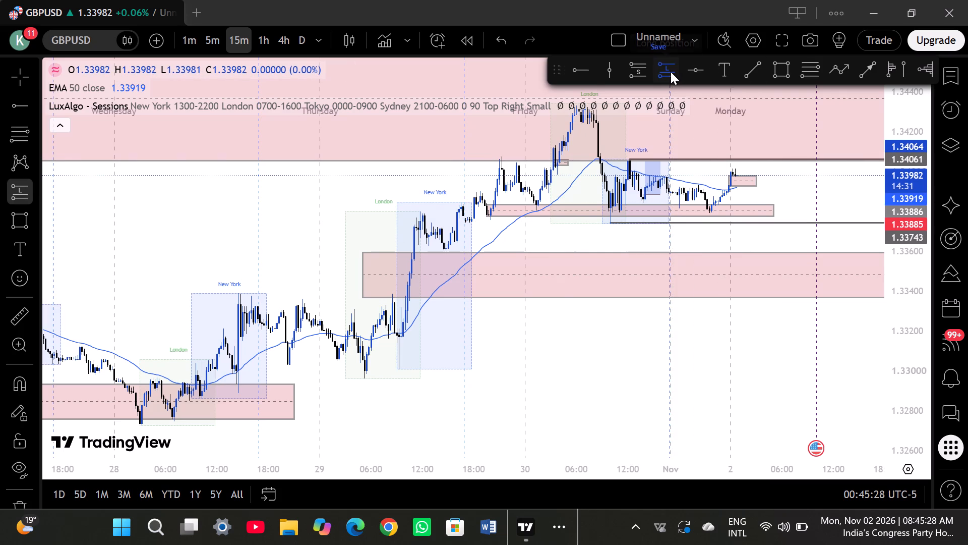
{"action": "left_click", "coordinate": [737, 175]}
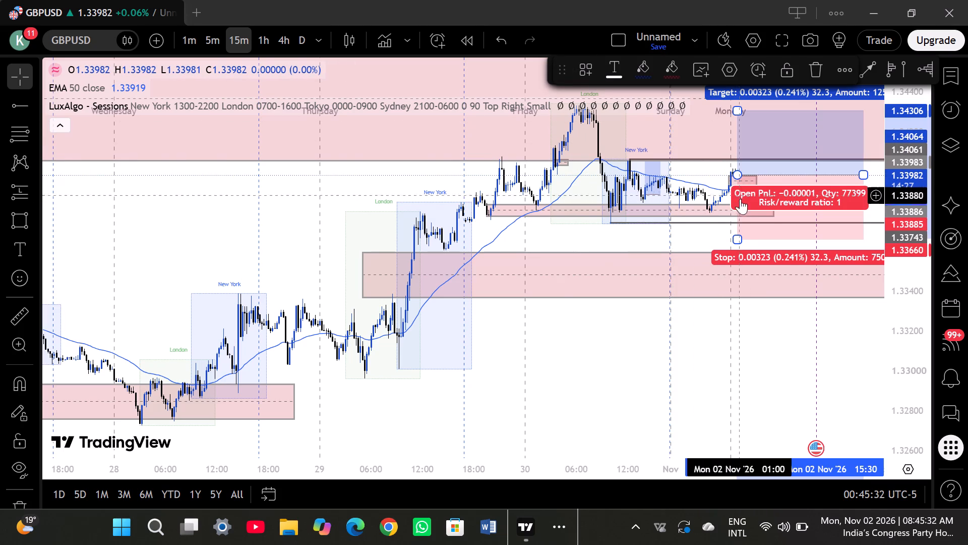
{"action": "left_click_drag", "start_coordinate": [742, 228], "coordinate": [736, 234]}
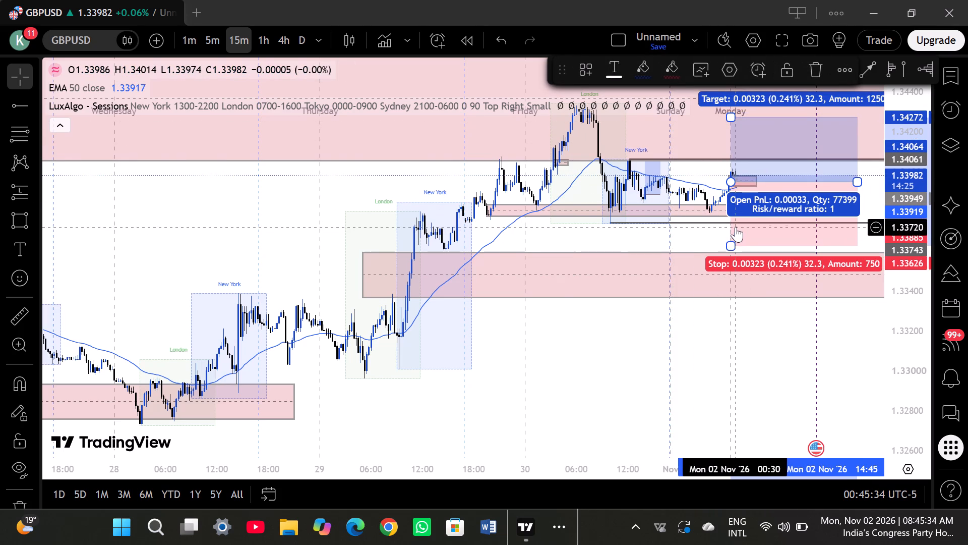
{"action": "left_click", "coordinate": [736, 219]}
{"action": "left_click_drag", "start_coordinate": [736, 219], "coordinate": [736, 208]}
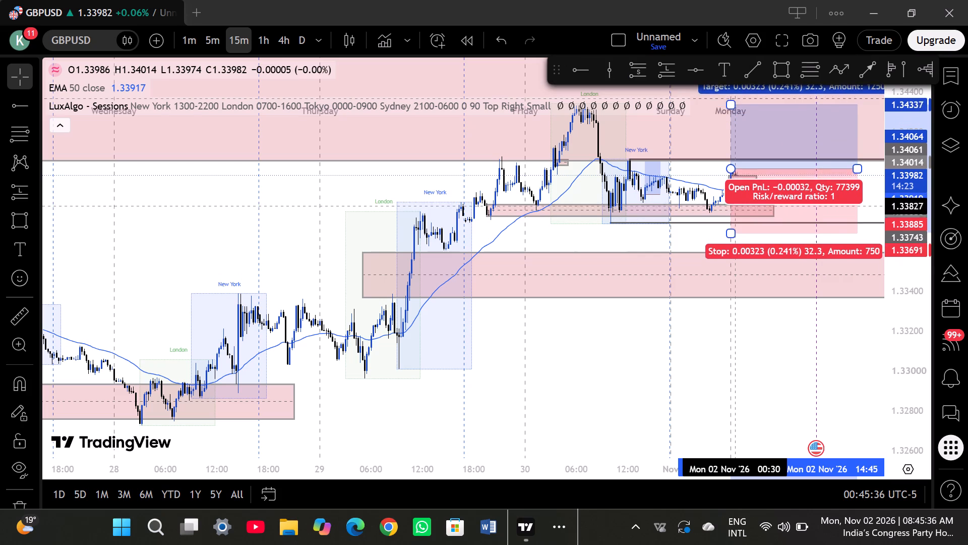
{"action": "left_click_drag", "start_coordinate": [736, 208], "coordinate": [736, 214]}
Tighten the new long position's stop to about 1.33808, inside the support rectangle.
{"action": "left_click", "coordinate": [729, 240]}
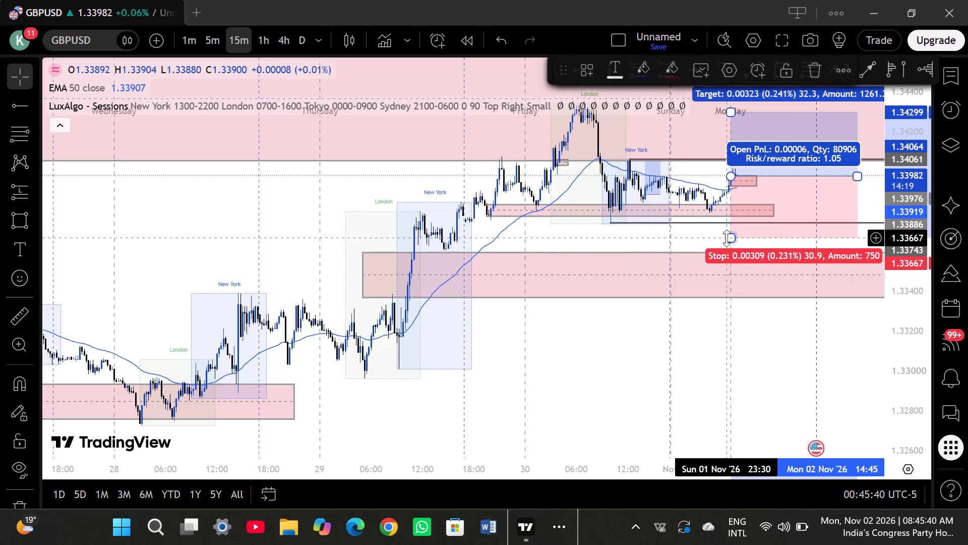
{"action": "left_click_drag", "start_coordinate": [732, 234], "coordinate": [733, 202]}
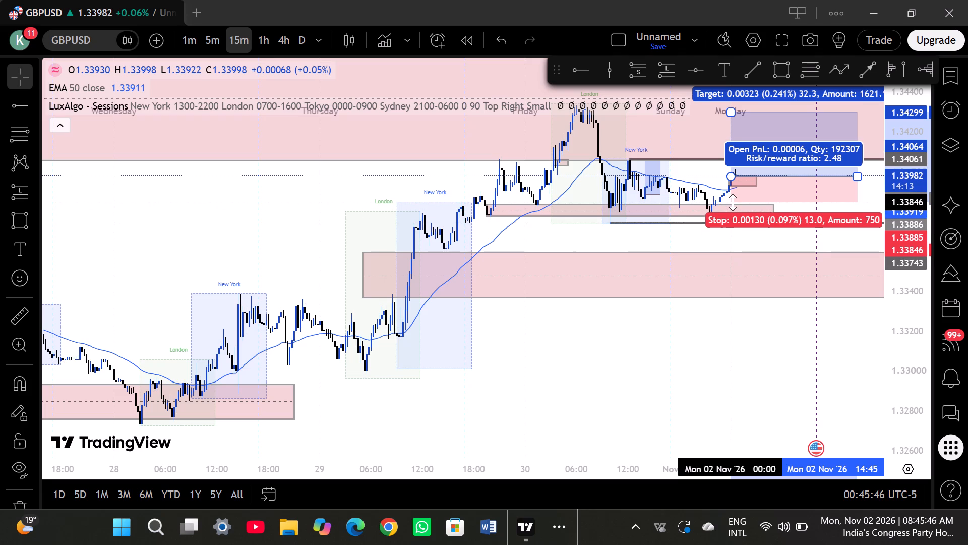
{"action": "left_click_drag", "start_coordinate": [733, 202], "coordinate": [733, 210]}
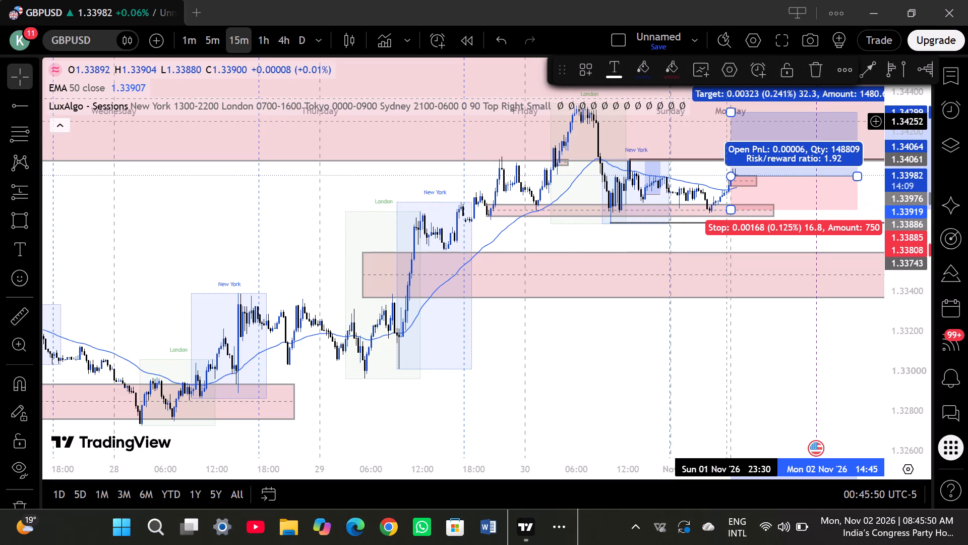
{"action": "left_click", "coordinate": [705, 137]}
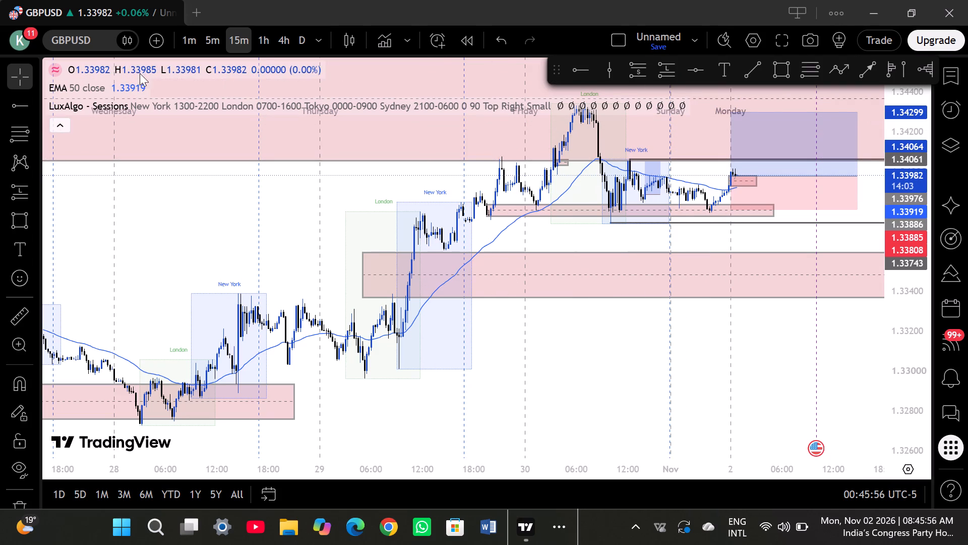
Switch the chart to the silver symbol XAGUSD.
{"action": "left_click", "coordinate": [87, 44]}
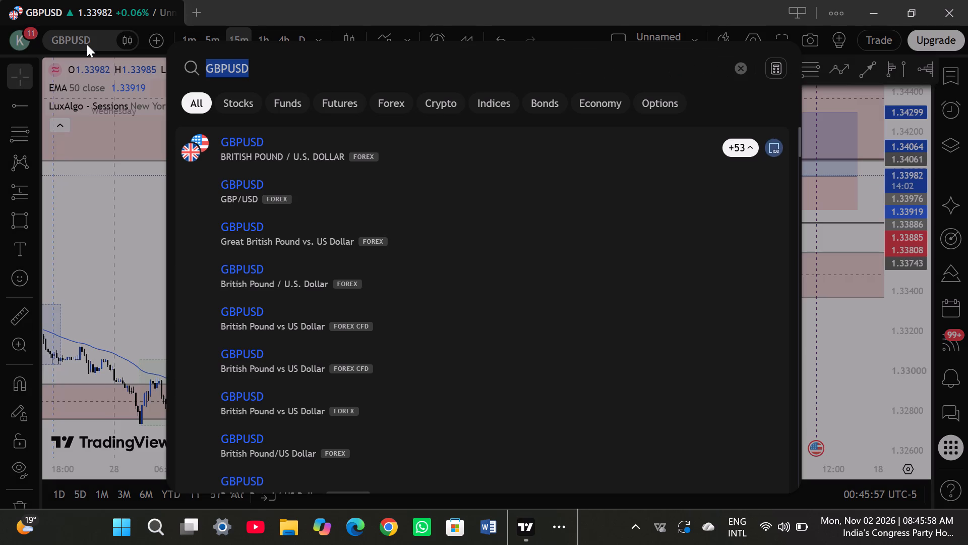
{"action": "key", "text": "BackSpace"}
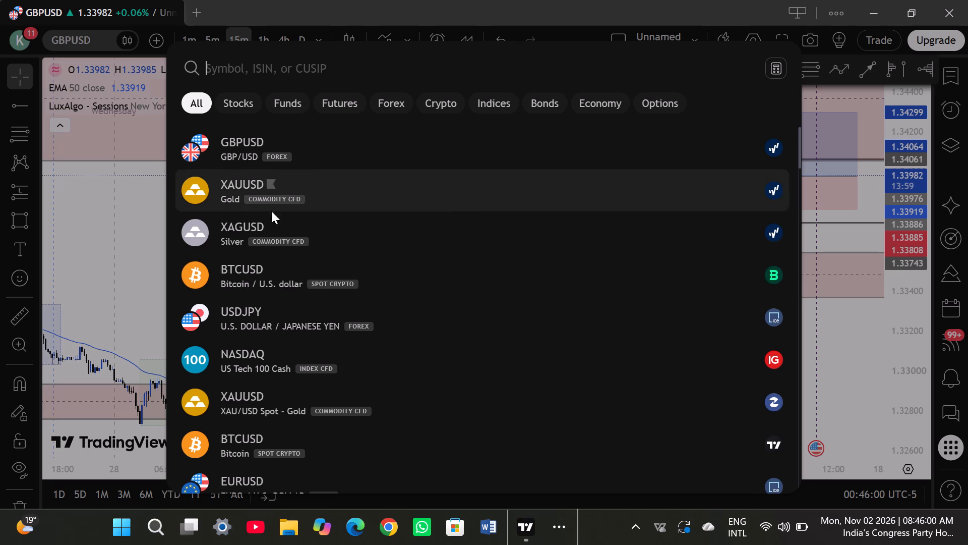
{"action": "left_click", "coordinate": [344, 229]}
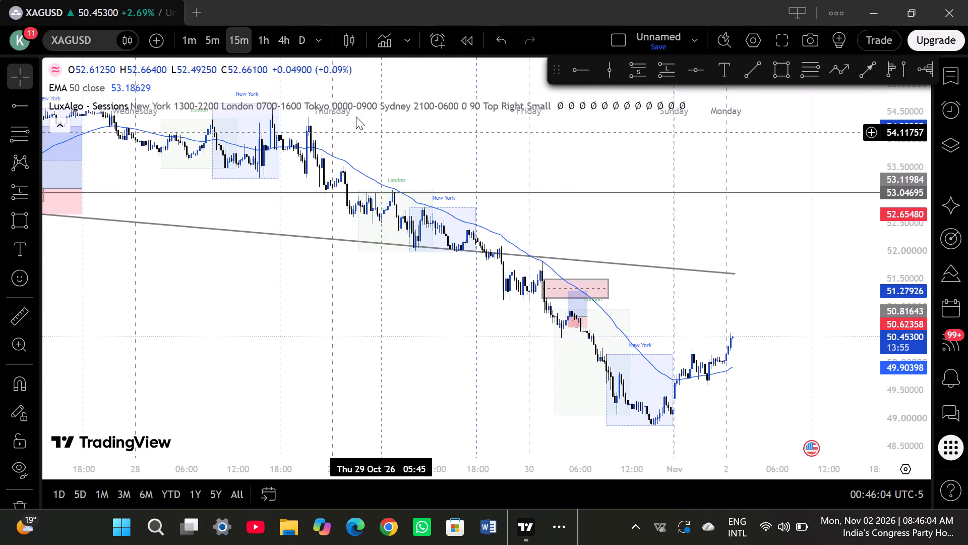
Examine XAGUSD on the 4-hour and 1-hour timeframes, covering the broader trend, marked levels, trendlines and most recent candles.
{"action": "left_click", "coordinate": [282, 48]}
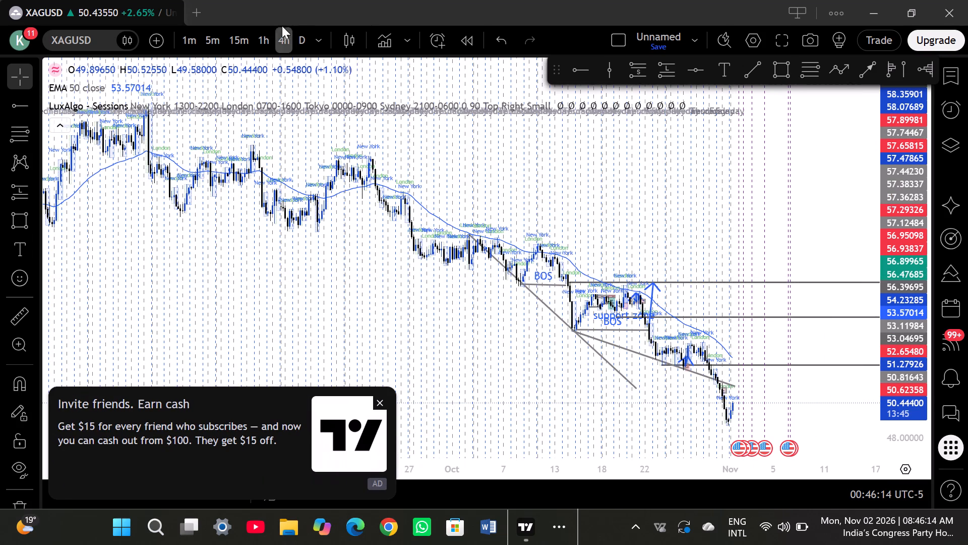
{"action": "left_click", "coordinate": [264, 37]}
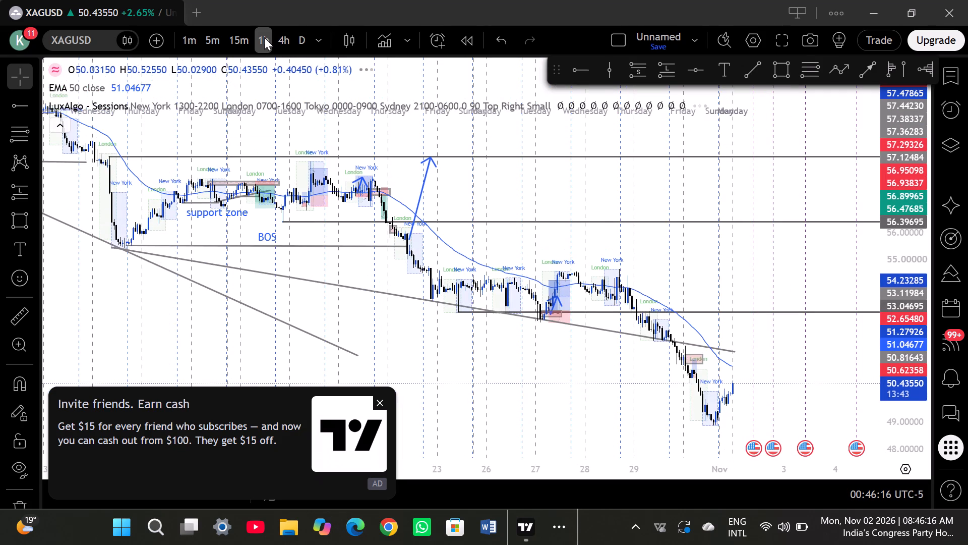
{"action": "left_click", "coordinate": [597, 298]}
{"action": "scroll", "coordinate": [597, 298], "scroll_direction": "up", "scroll_amount": 4}
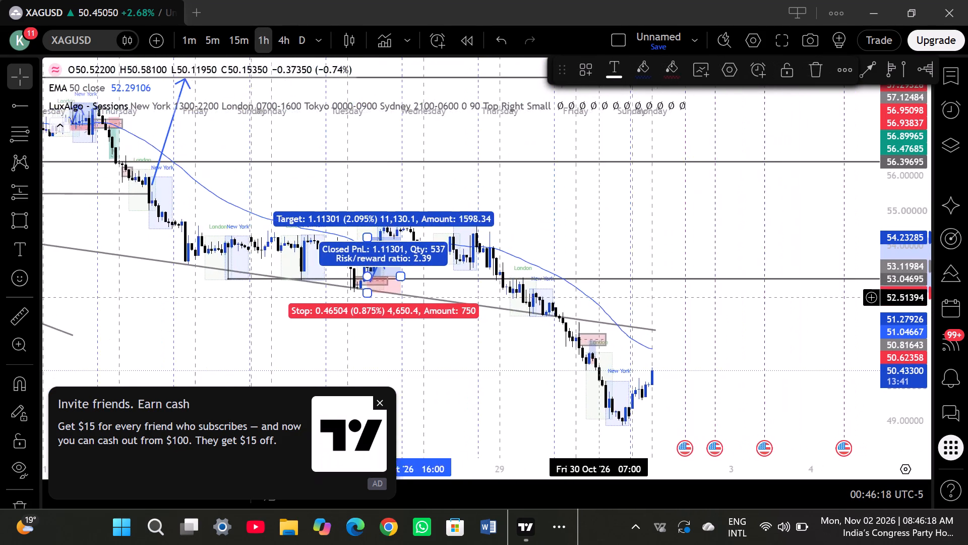
{"action": "scroll", "coordinate": [597, 298], "scroll_direction": "up", "scroll_amount": 1}
{"action": "scroll", "coordinate": [597, 298], "scroll_direction": "right", "scroll_amount": 3}
{"action": "scroll", "coordinate": [597, 298], "scroll_direction": "up", "scroll_amount": 1}
{"action": "scroll", "coordinate": [597, 298], "scroll_direction": "down", "scroll_amount": 1}
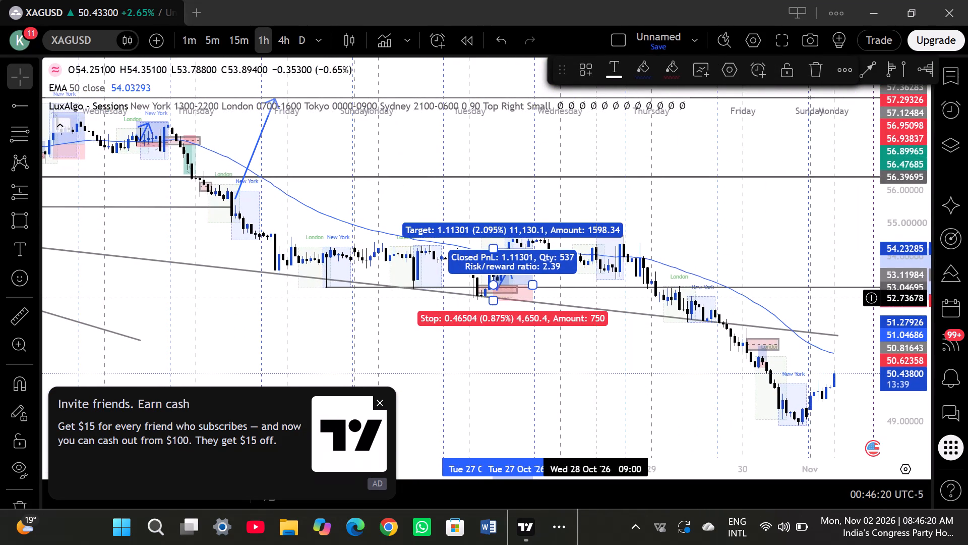
{"action": "scroll", "coordinate": [597, 298], "scroll_direction": "down", "scroll_amount": 5}
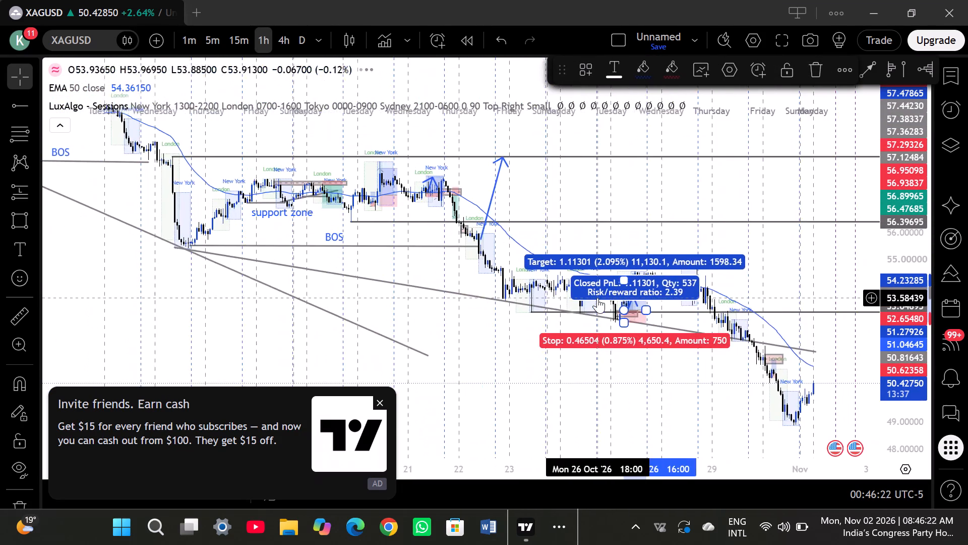
{"action": "scroll", "coordinate": [597, 298], "scroll_direction": "down", "scroll_amount": 8}
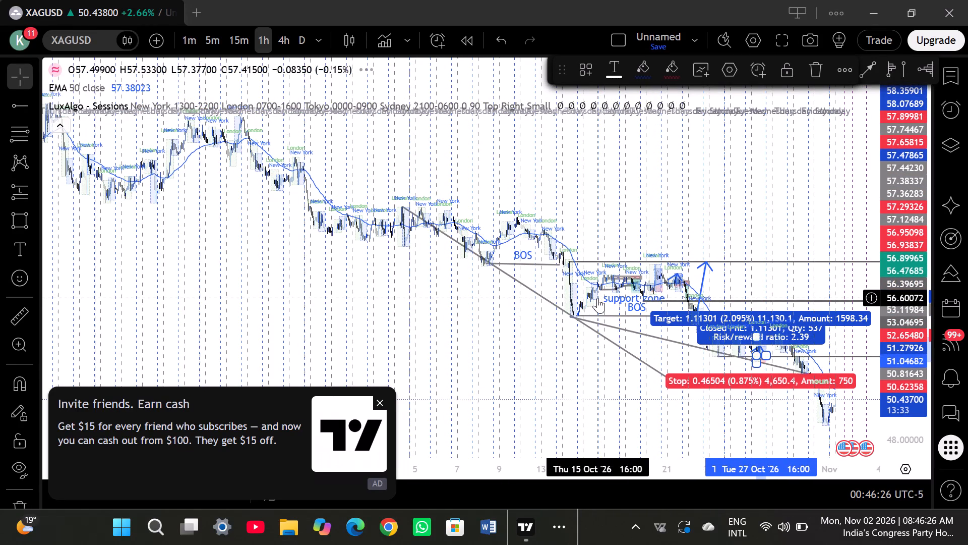
{"action": "scroll", "coordinate": [597, 298], "scroll_direction": "up", "scroll_amount": 9}
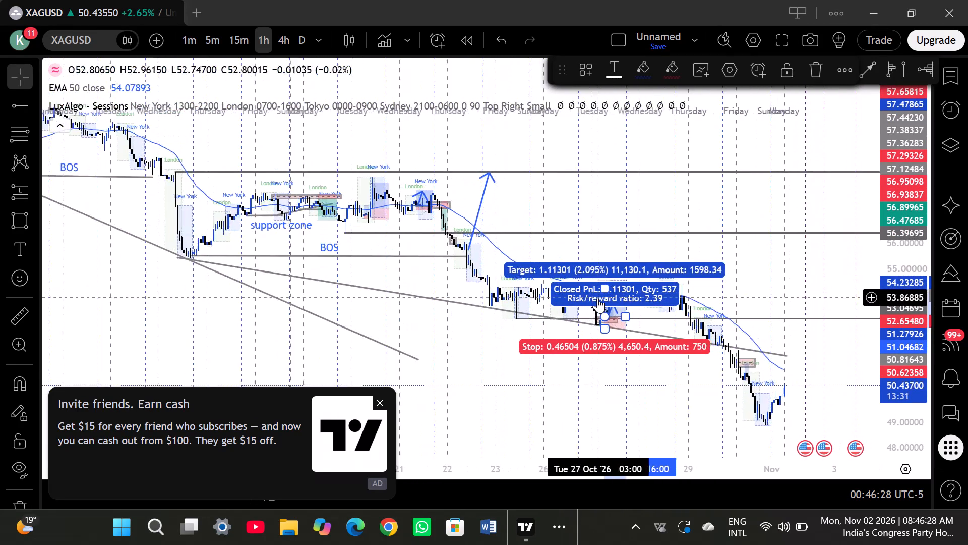
{"action": "scroll", "coordinate": [597, 298], "scroll_direction": "up", "scroll_amount": 12}
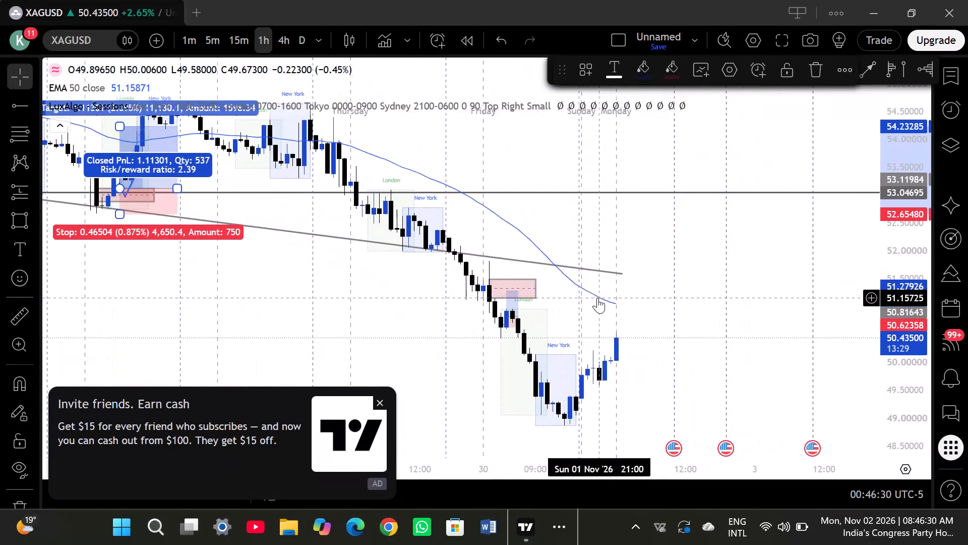
{"action": "scroll", "coordinate": [597, 298], "scroll_direction": "right", "scroll_amount": 1}
{"action": "scroll", "coordinate": [597, 298], "scroll_direction": "up", "scroll_amount": 1}
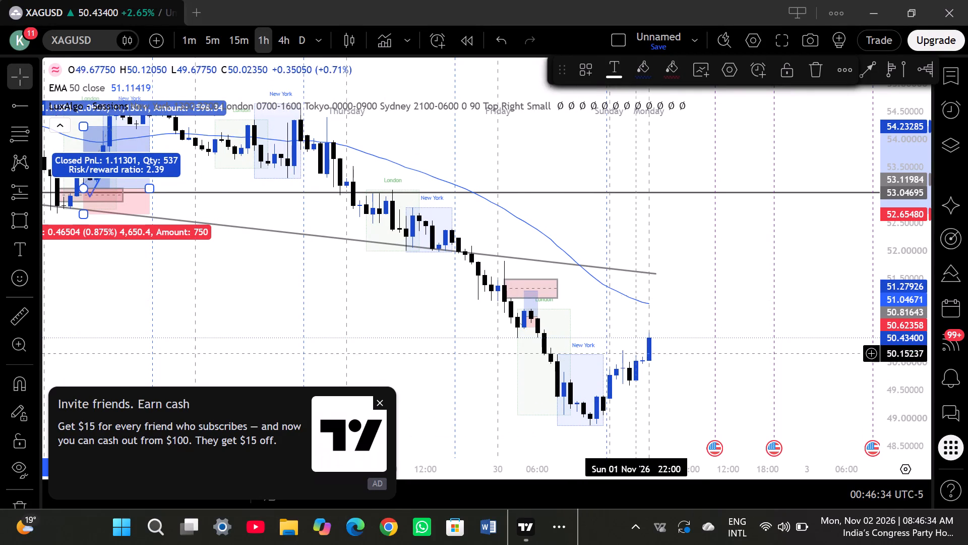
On the 15-minute timeframe, place a long position at 2 Nov 00:45 with entry about 50.42162 and target about 51.47140.
{"action": "left_click", "coordinate": [237, 46]}
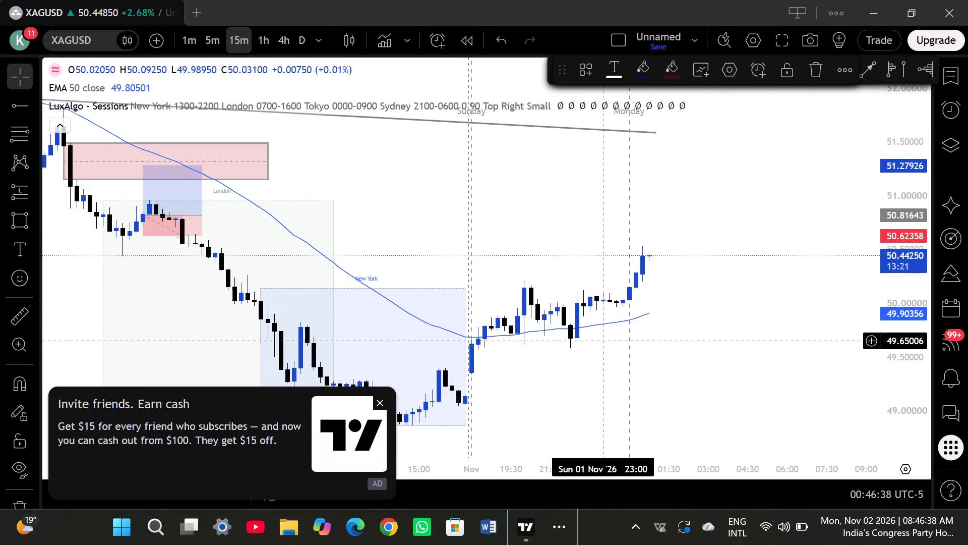
{"action": "scroll", "coordinate": [602, 341], "scroll_direction": "right", "scroll_amount": 1}
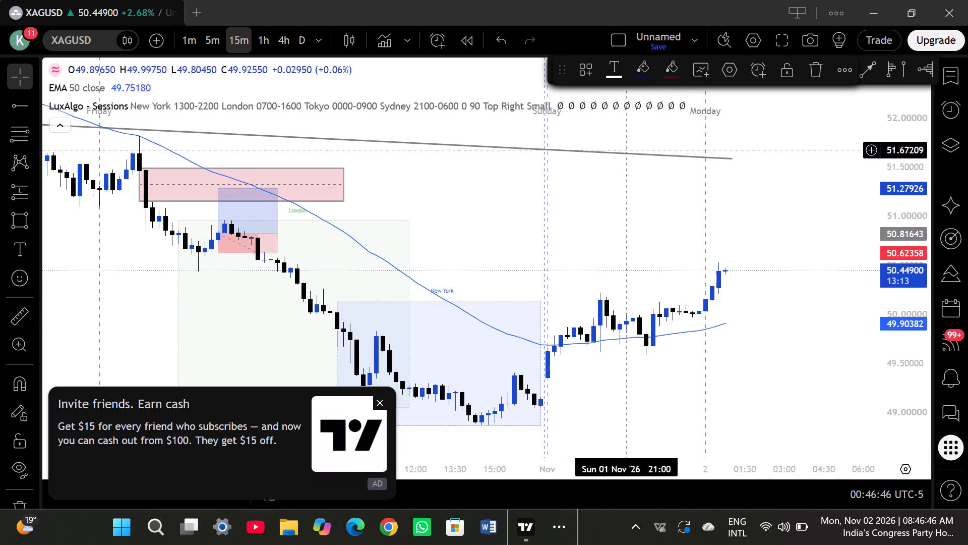
{"action": "left_click", "coordinate": [668, 127]}
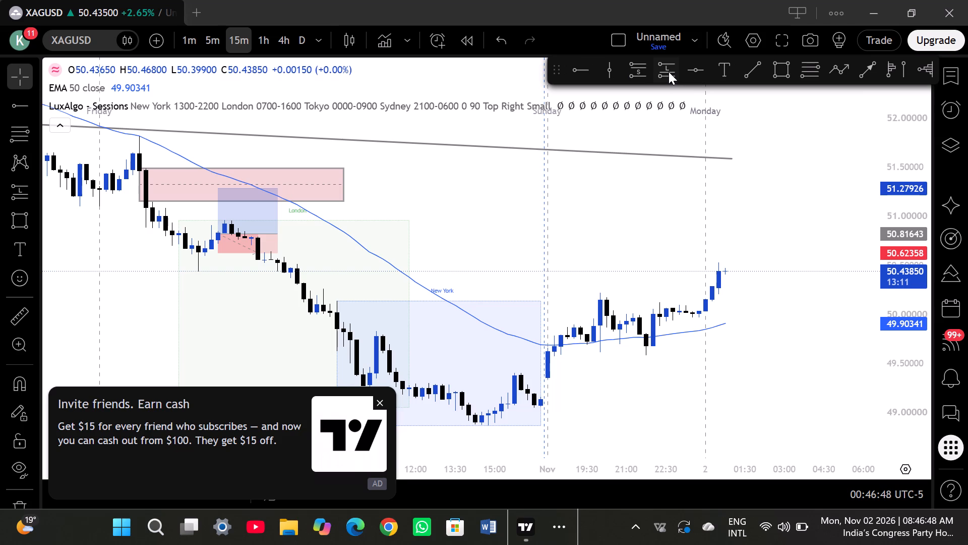
{"action": "left_click", "coordinate": [669, 72]}
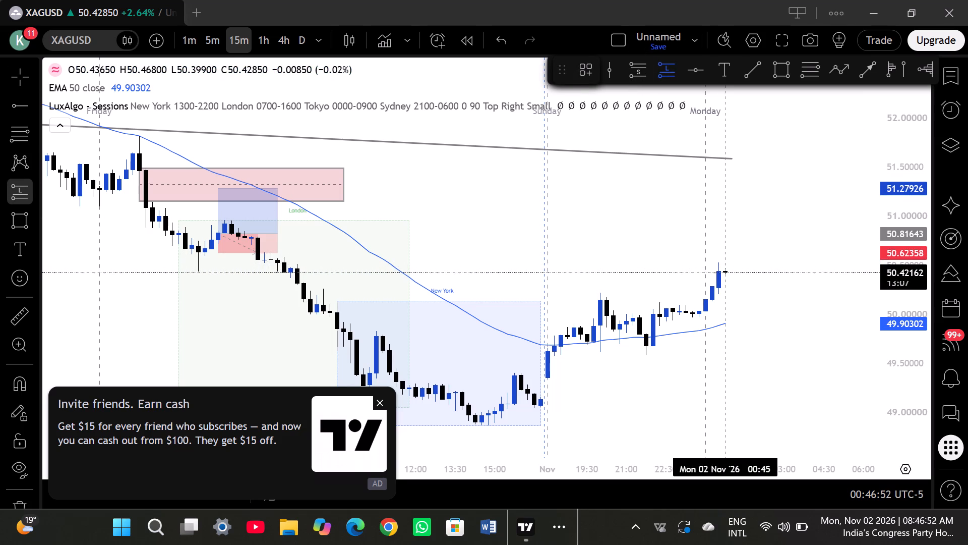
{"action": "left_click", "coordinate": [725, 272]}
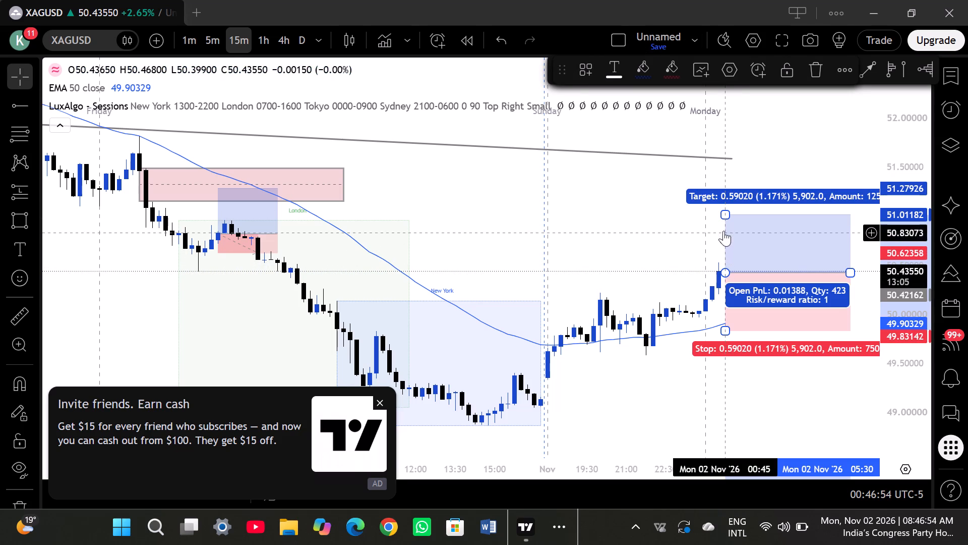
{"action": "left_click_drag", "start_coordinate": [723, 215], "coordinate": [715, 182]}
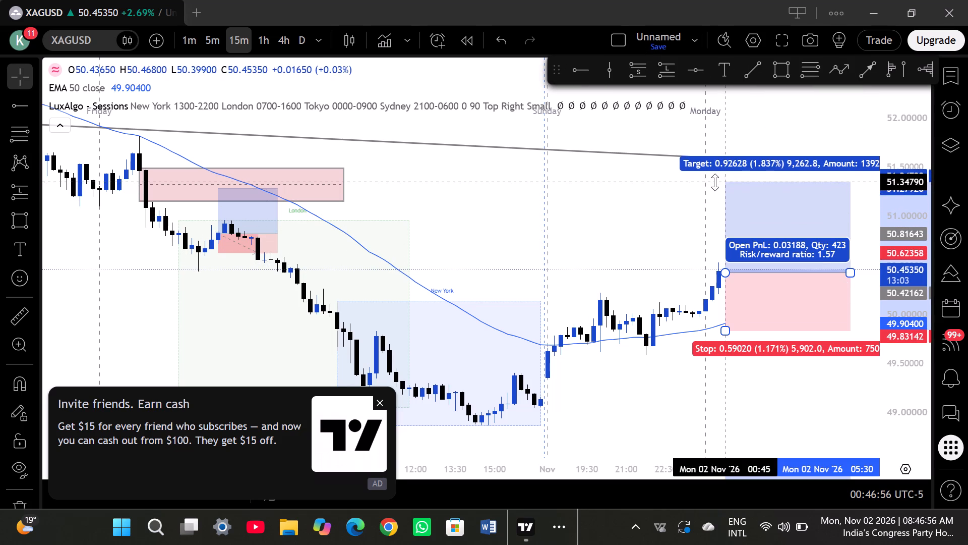
{"action": "left_click_drag", "start_coordinate": [715, 182], "coordinate": [715, 178]}
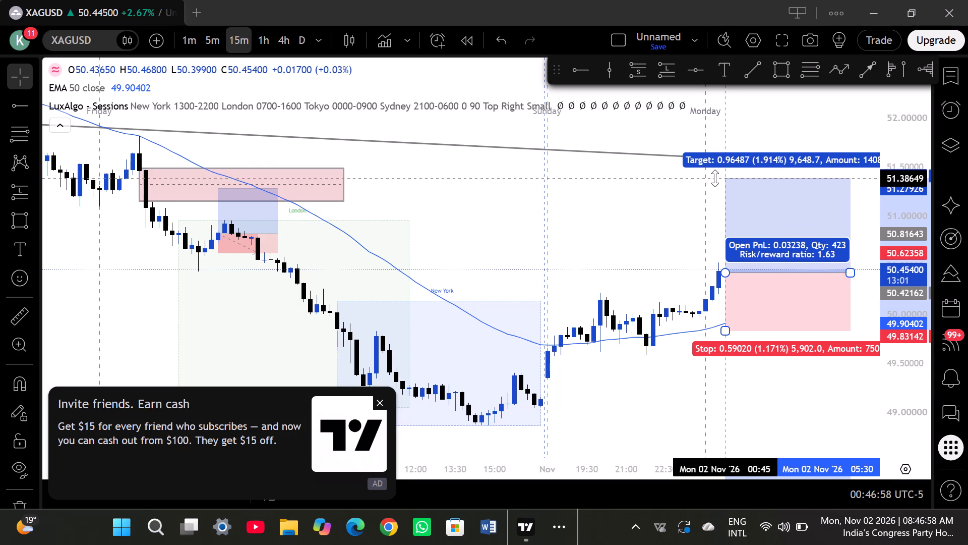
{"action": "left_click_drag", "start_coordinate": [715, 178], "coordinate": [712, 170]}
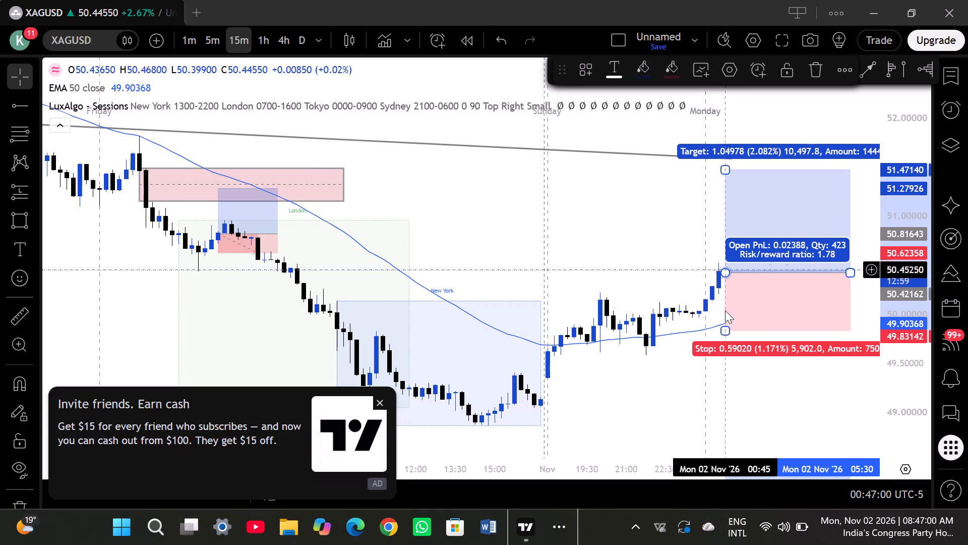
Tighten the new XAGUSD long position's stop to about 50.03568.
{"action": "left_click_drag", "start_coordinate": [725, 335], "coordinate": [730, 313]}
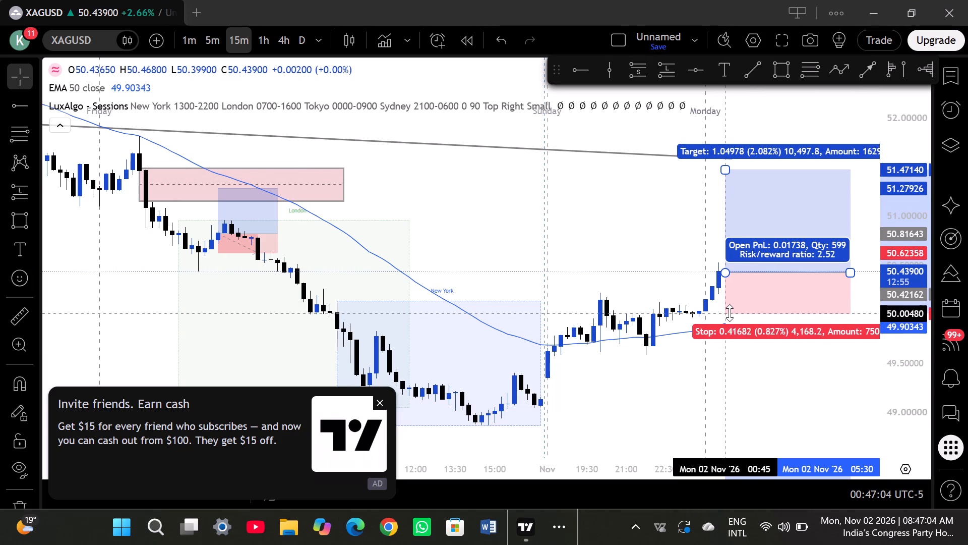
{"action": "left_click_drag", "start_coordinate": [730, 313], "coordinate": [730, 311]}
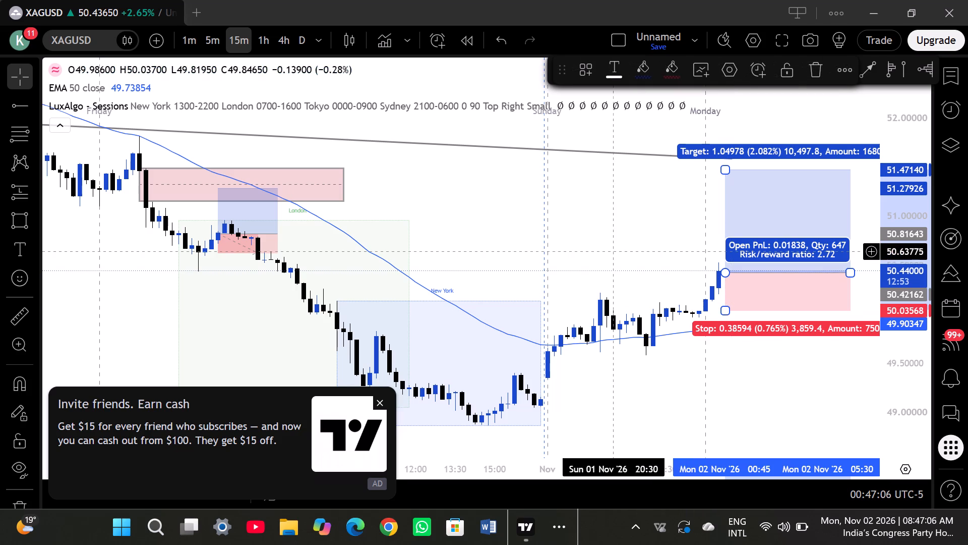
{"action": "left_click", "coordinate": [612, 251]}
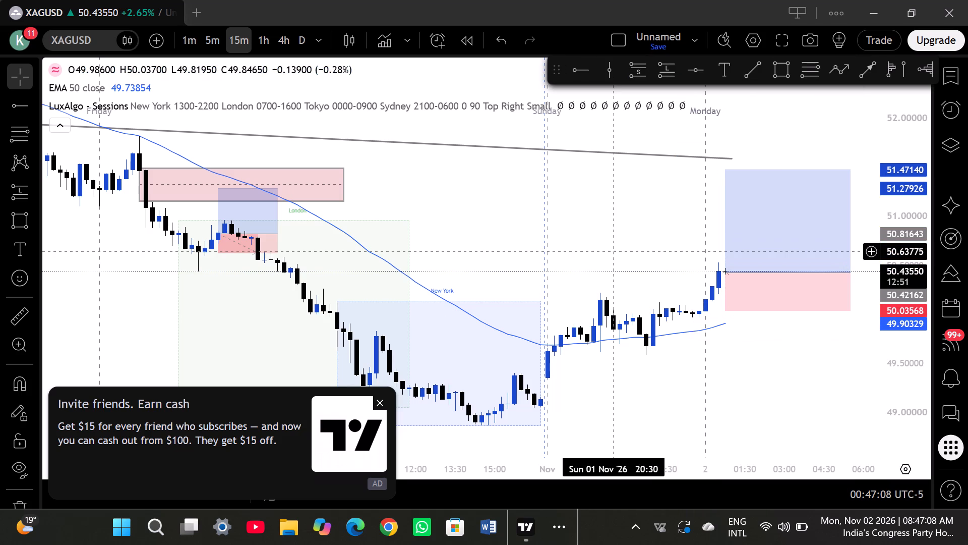
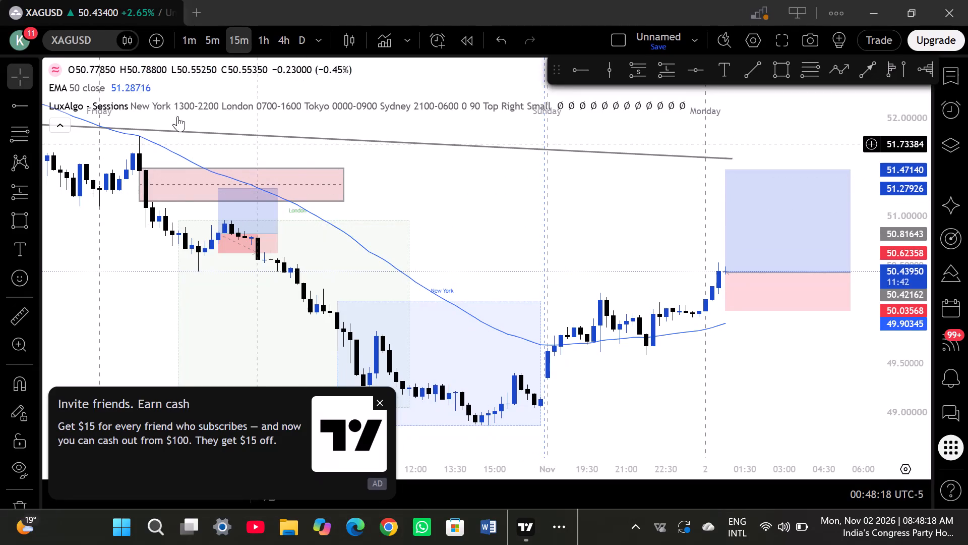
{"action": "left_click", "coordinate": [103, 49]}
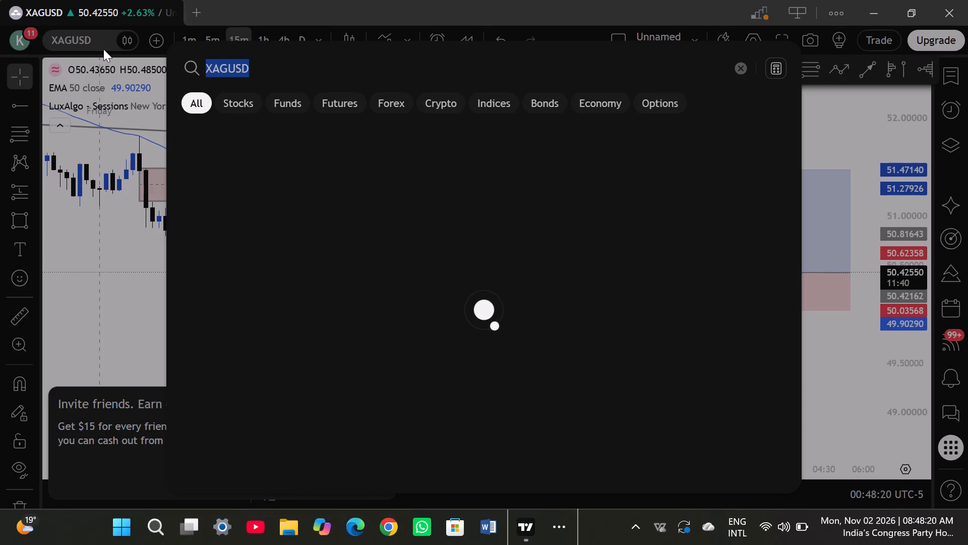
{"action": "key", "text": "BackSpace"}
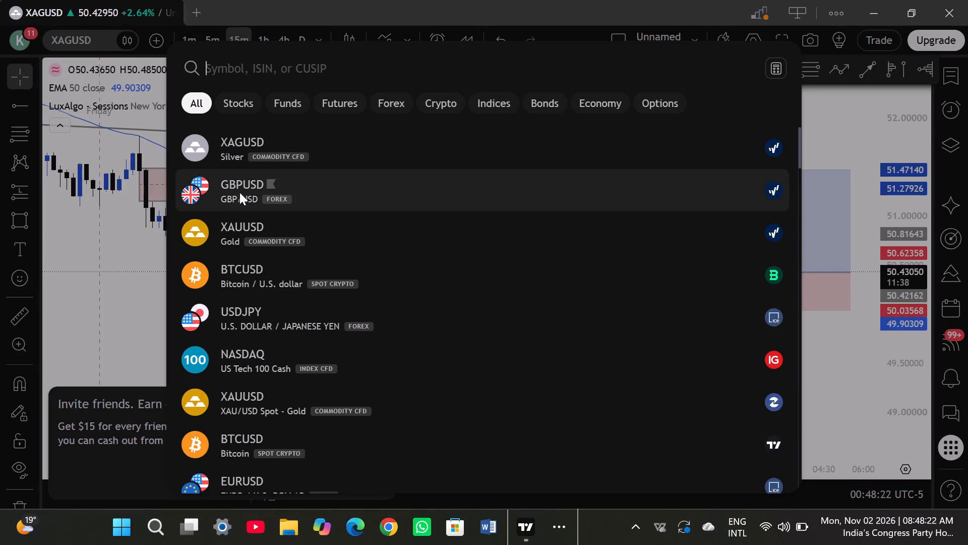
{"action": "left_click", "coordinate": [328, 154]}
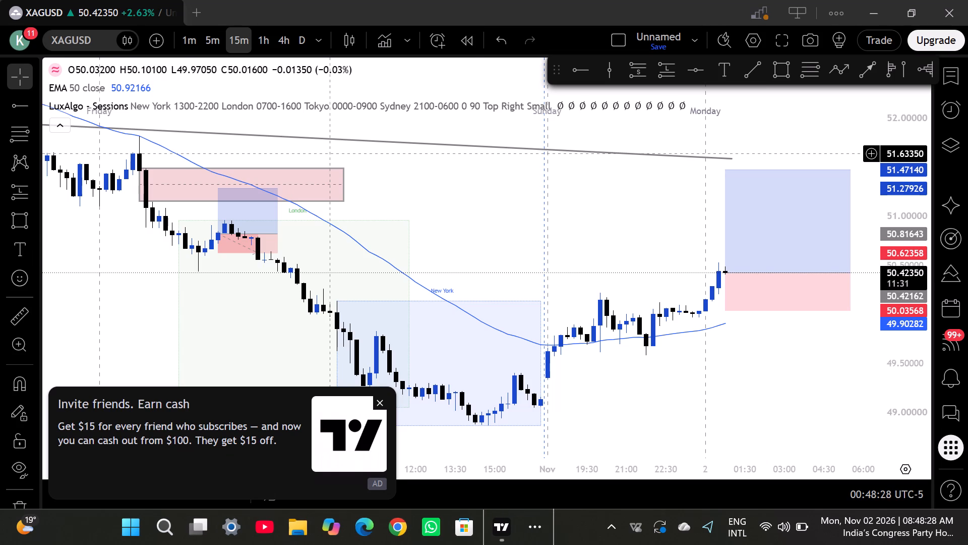
Switch the chart to the gold symbol XAUUSD and examine the latest 15-minute candles around its long position.
{"action": "left_click", "coordinate": [93, 44]}
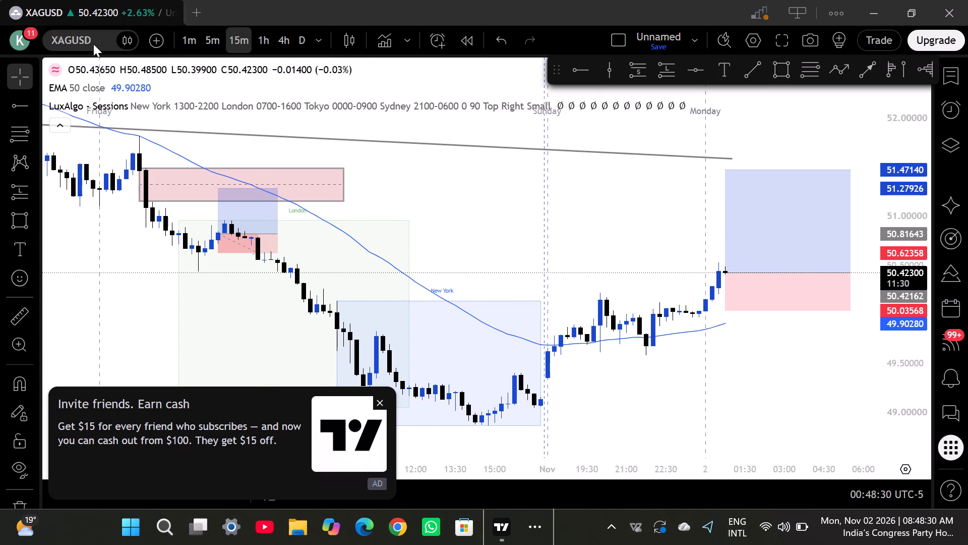
{"action": "key", "text": "BackSpace"}
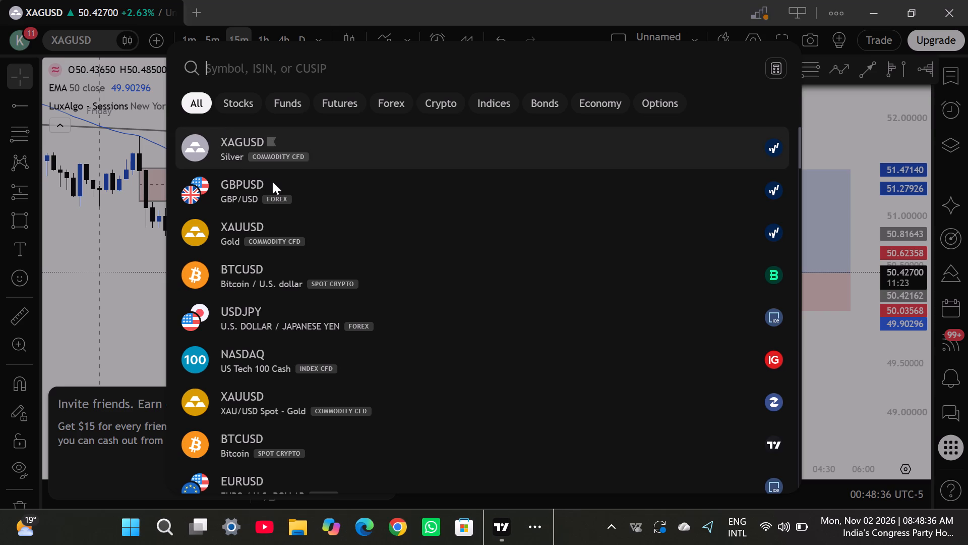
{"action": "left_click", "coordinate": [329, 228]}
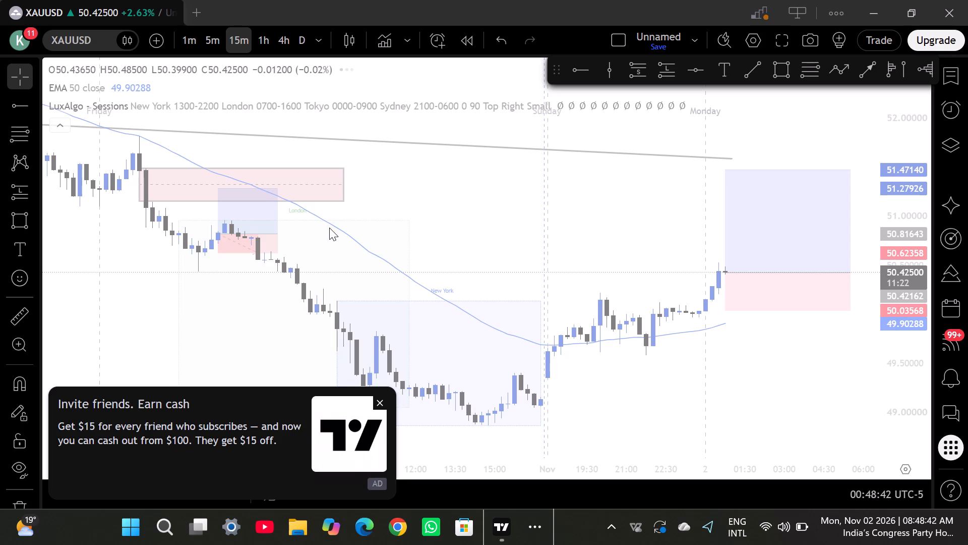
{"action": "left_click", "coordinate": [380, 399]}
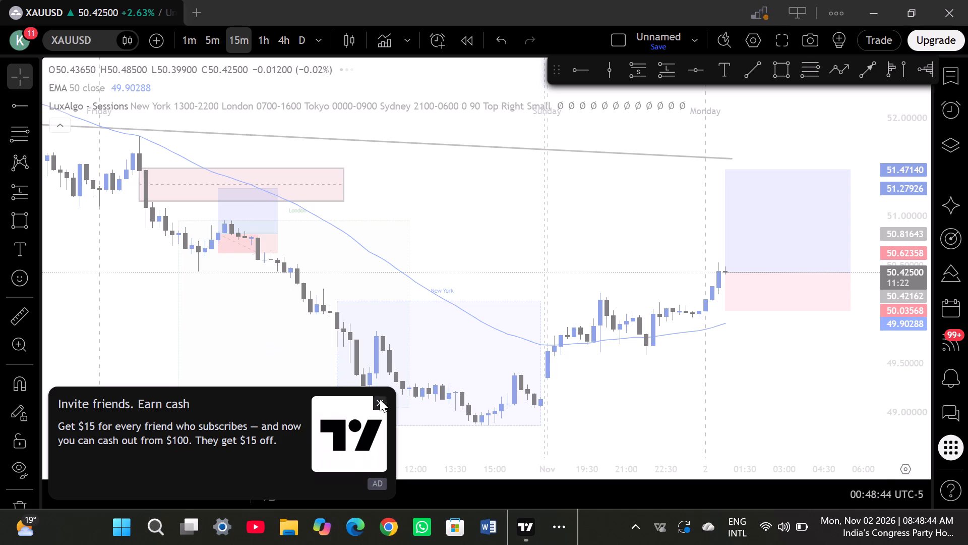
{"action": "scroll", "coordinate": [529, 355], "scroll_direction": "left", "scroll_amount": 1}
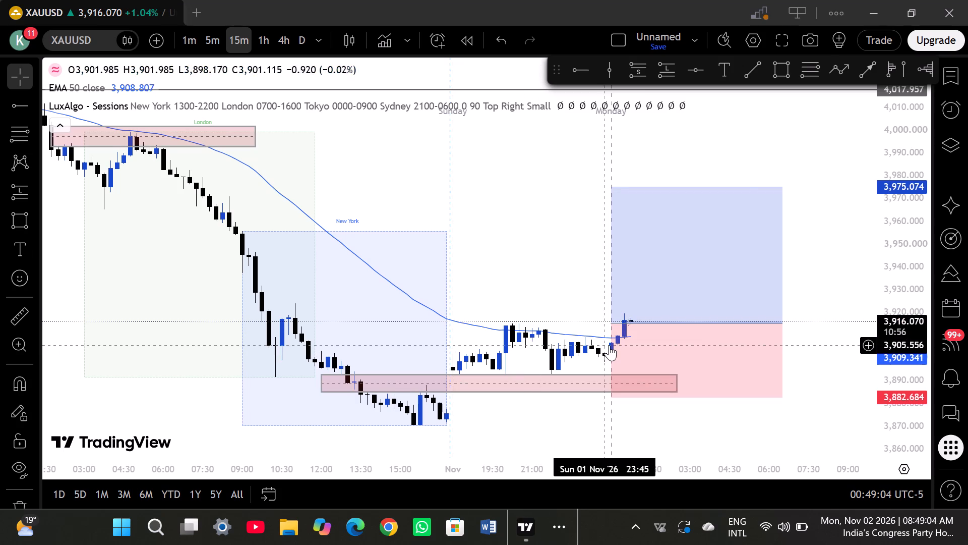
{"action": "scroll", "coordinate": [488, 284], "scroll_direction": "left", "scroll_amount": 1}
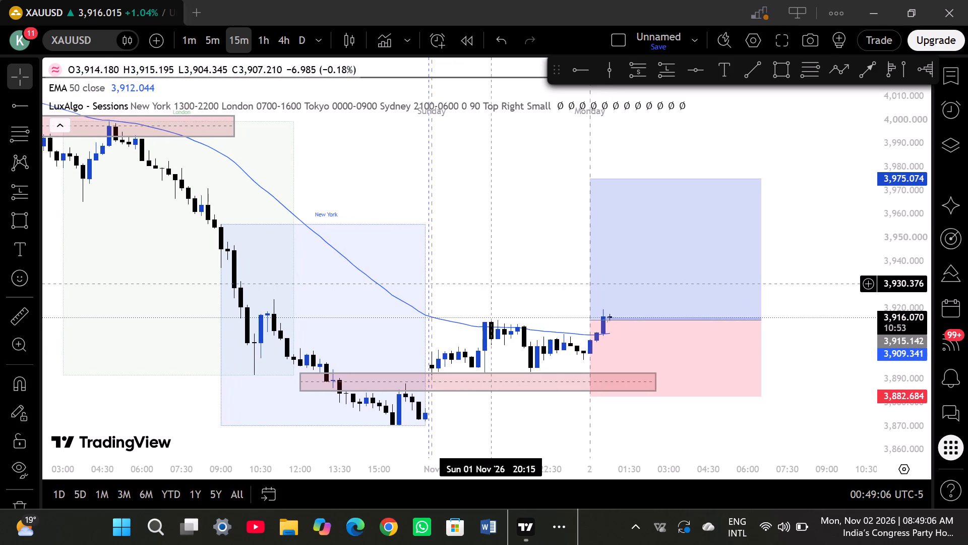
{"action": "scroll", "coordinate": [487, 279], "scroll_direction": "down", "scroll_amount": 1}
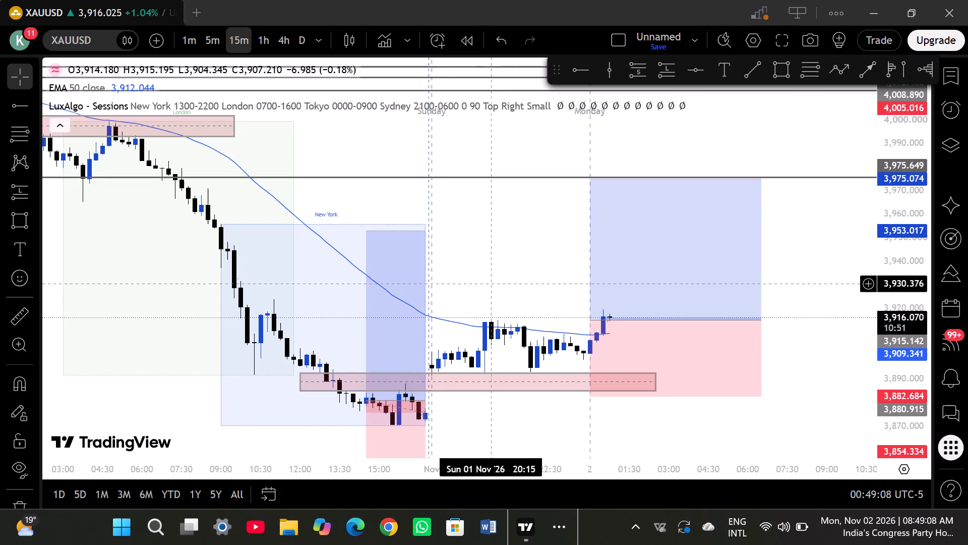
{"action": "scroll", "coordinate": [487, 279], "scroll_direction": "down", "scroll_amount": 1}
{"action": "scroll", "coordinate": [487, 279], "scroll_direction": "up", "scroll_amount": 1}
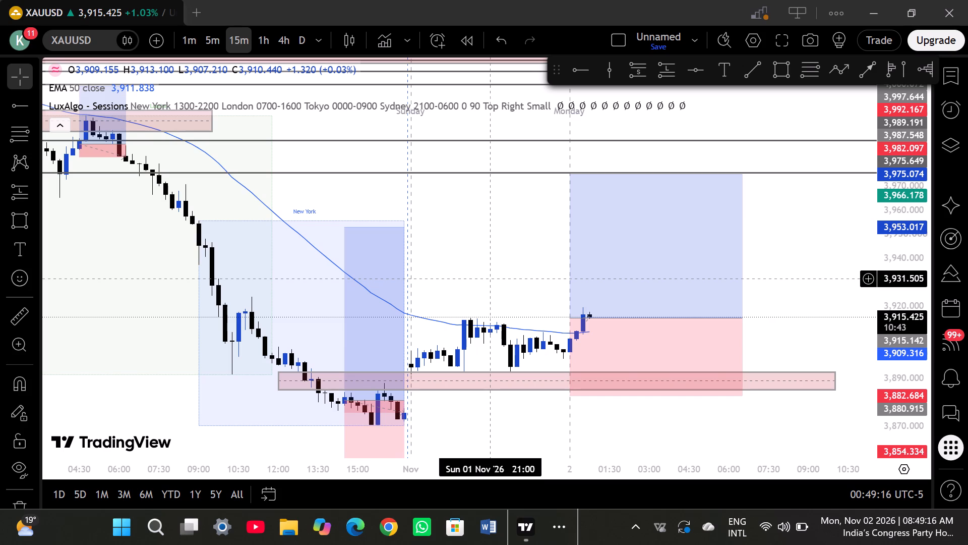
Switch the chart to USDJPY.
{"action": "left_click", "coordinate": [94, 42]}
{"action": "key", "text": "BackSpace"}
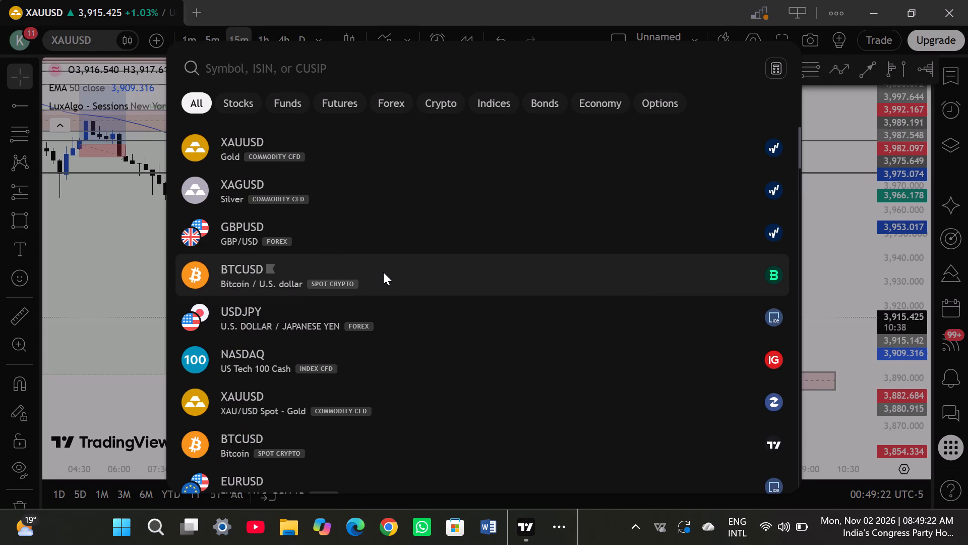
{"action": "left_click", "coordinate": [409, 309]}
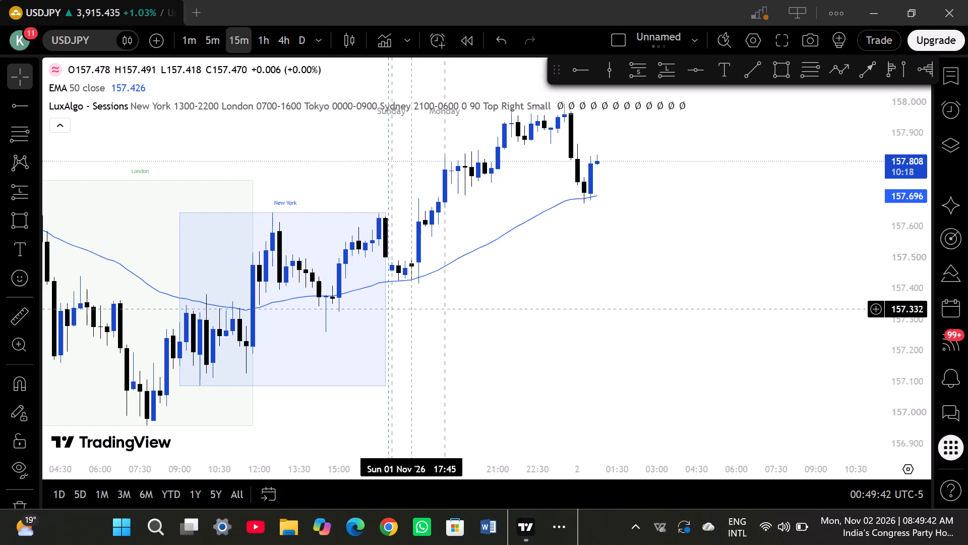
Examine USDJPY on the daily timeframe, covering the existing October drawings and the swing highs and lows back to early 2026.
{"action": "left_click", "coordinate": [305, 47]}
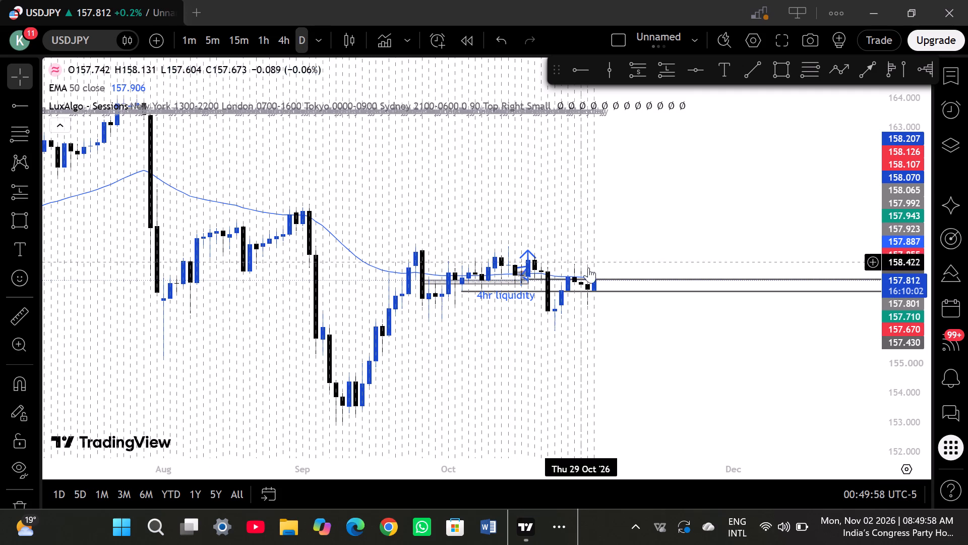
{"action": "scroll", "coordinate": [532, 330], "scroll_direction": "right", "scroll_amount": 2}
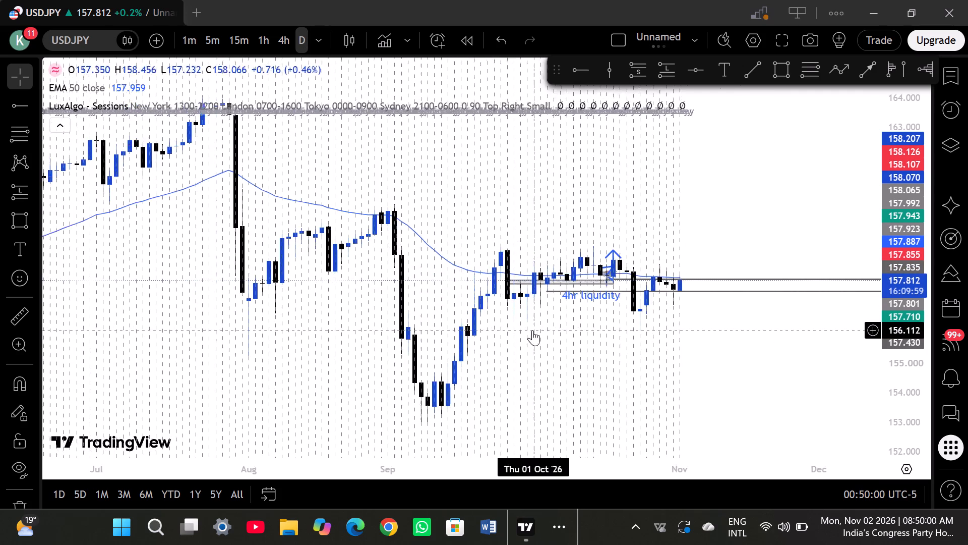
{"action": "scroll", "coordinate": [532, 330], "scroll_direction": "right", "scroll_amount": 1}
{"action": "scroll", "coordinate": [532, 330], "scroll_direction": "up", "scroll_amount": 1}
{"action": "scroll", "coordinate": [532, 330], "scroll_direction": "down", "scroll_amount": 4}
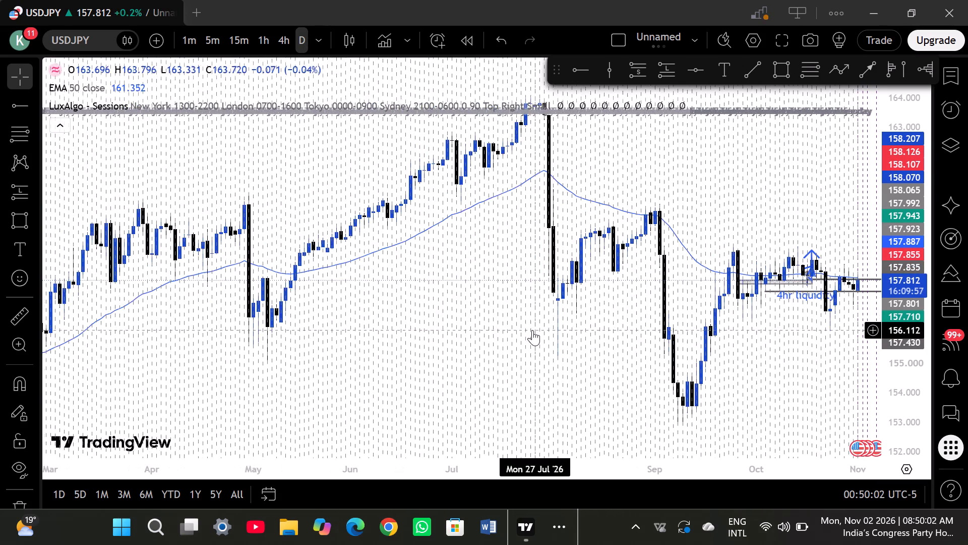
{"action": "scroll", "coordinate": [532, 330], "scroll_direction": "down", "scroll_amount": 3}
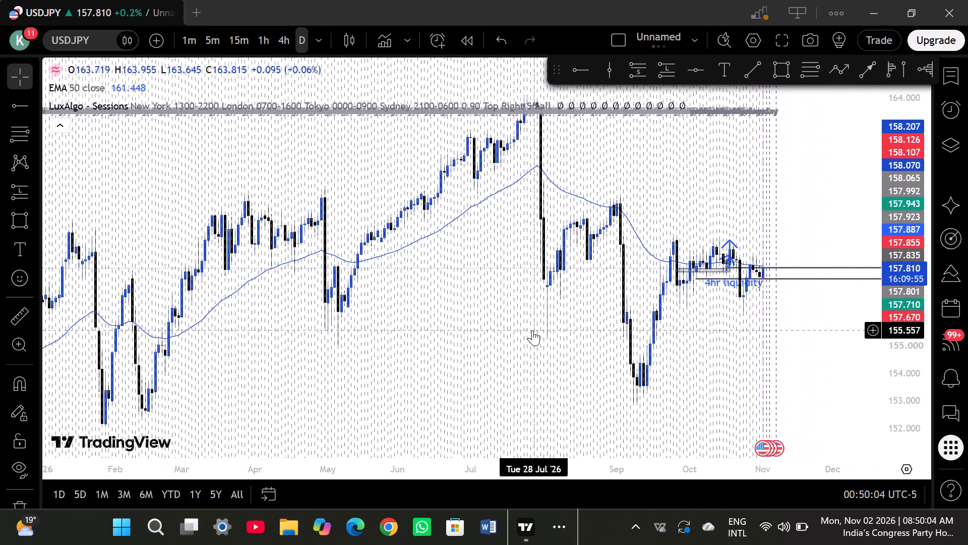
{"action": "scroll", "coordinate": [532, 330], "scroll_direction": "down", "scroll_amount": 1}
{"action": "scroll", "coordinate": [532, 330], "scroll_direction": "left", "scroll_amount": 1}
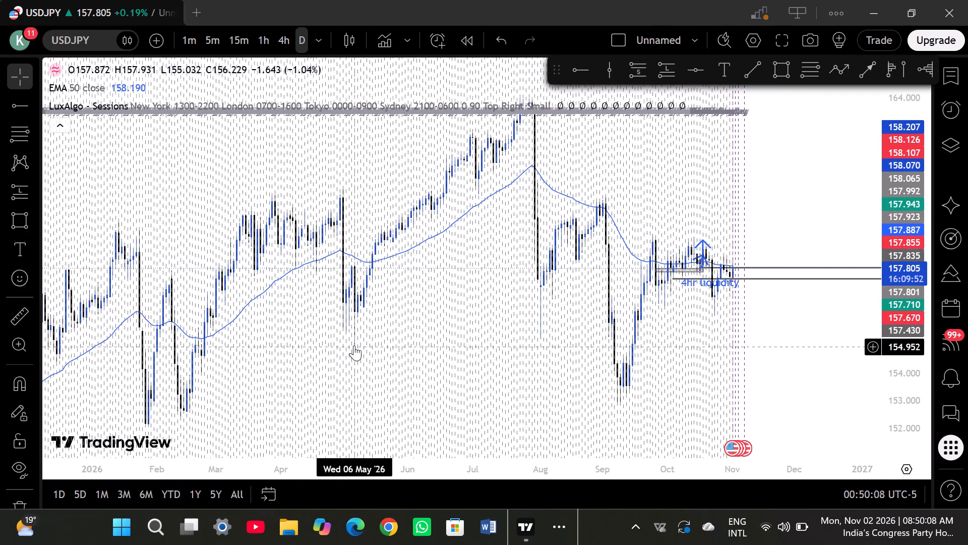
Mark the early-May low on the USDJPY daily chart with a horizontal ray at 154.980, starting 6 May '26.
{"action": "left_click", "coordinate": [581, 71]}
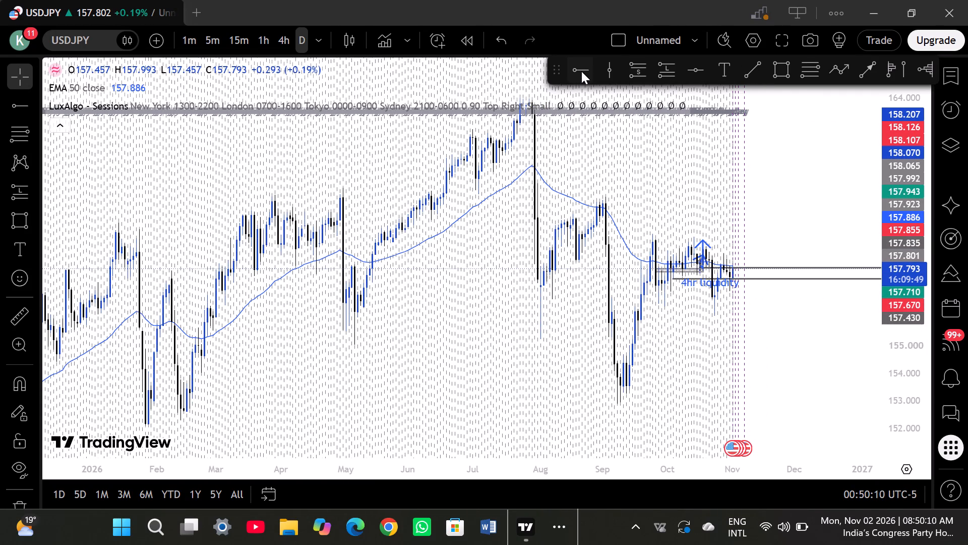
{"action": "left_click", "coordinate": [355, 346]}
{"action": "left_click", "coordinate": [320, 352]}
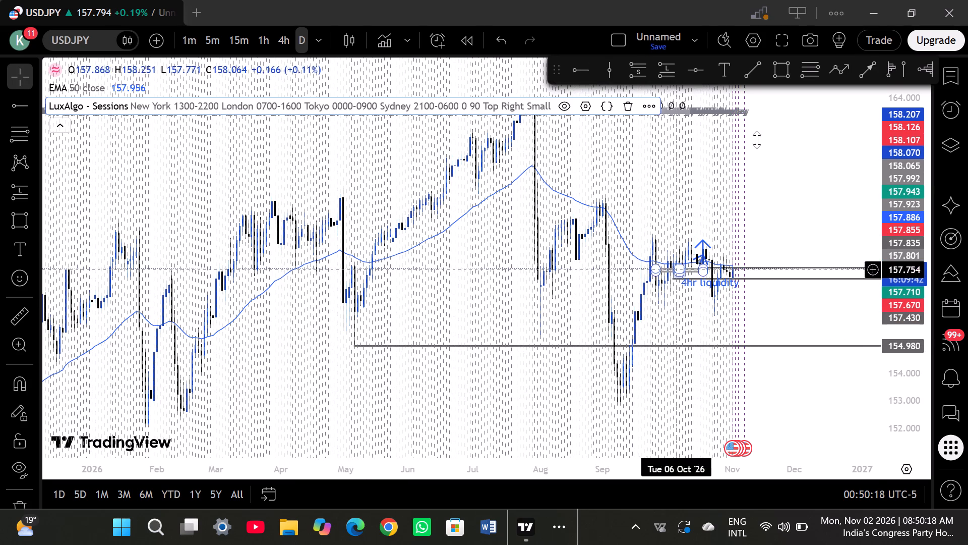
Mark the September low with a horizontal ray at 152.865, starting 8 Sep '26.
{"action": "left_click", "coordinate": [581, 75]}
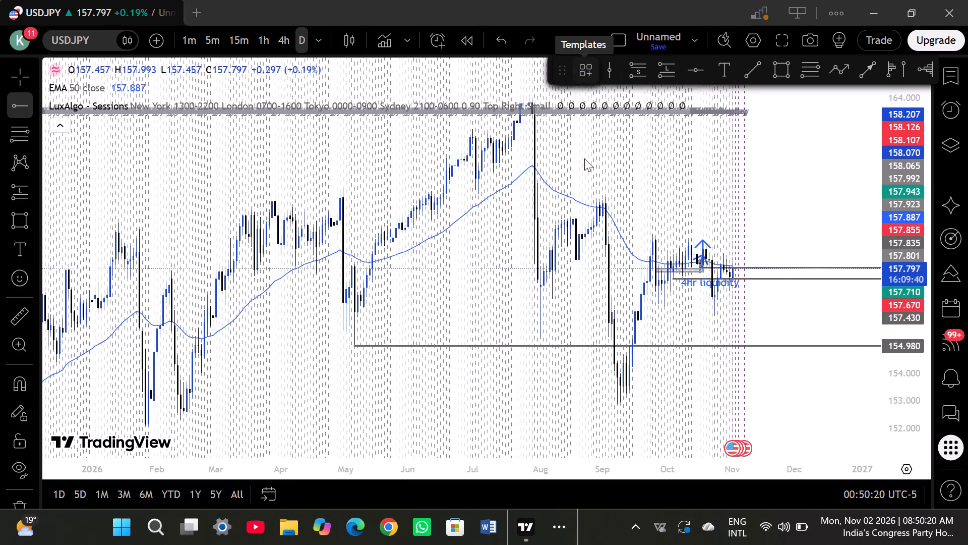
{"action": "left_click", "coordinate": [617, 404]}
{"action": "left_click", "coordinate": [544, 416]}
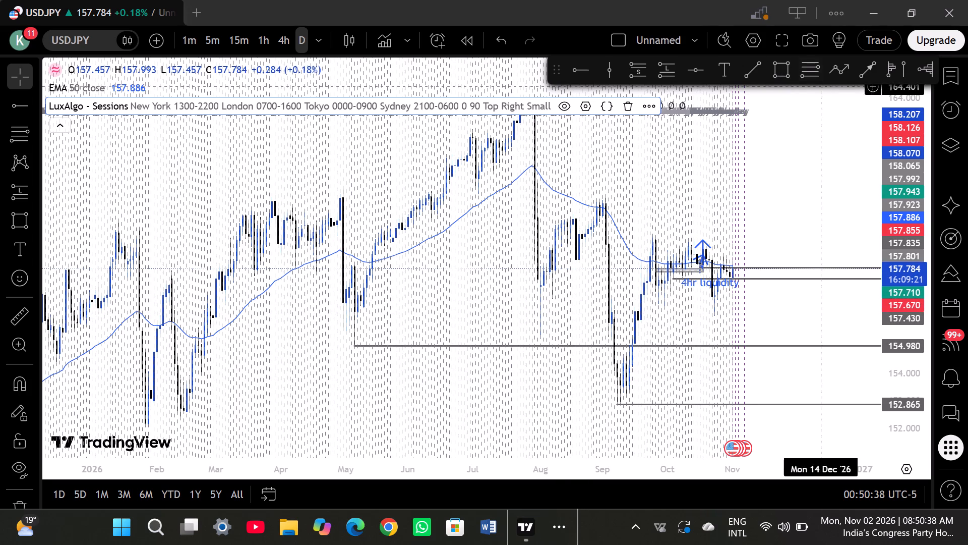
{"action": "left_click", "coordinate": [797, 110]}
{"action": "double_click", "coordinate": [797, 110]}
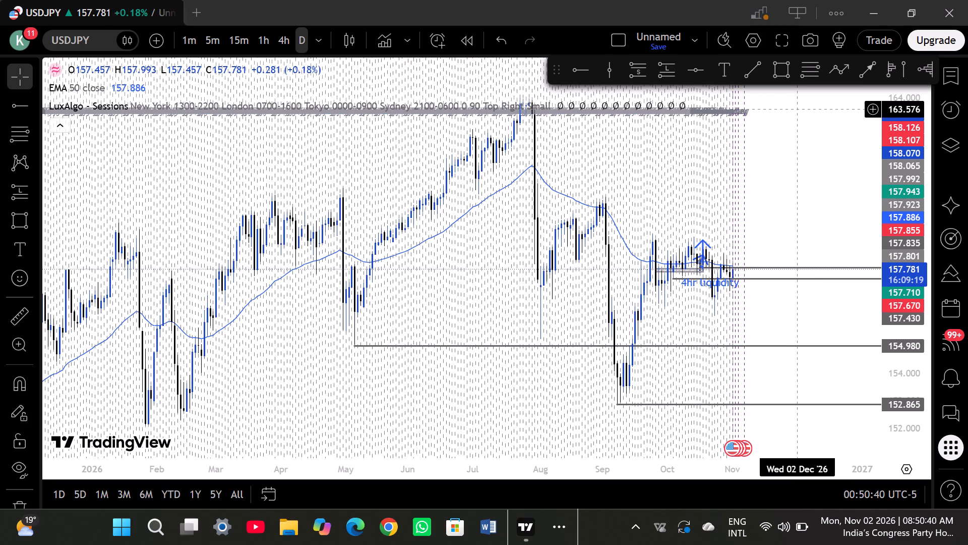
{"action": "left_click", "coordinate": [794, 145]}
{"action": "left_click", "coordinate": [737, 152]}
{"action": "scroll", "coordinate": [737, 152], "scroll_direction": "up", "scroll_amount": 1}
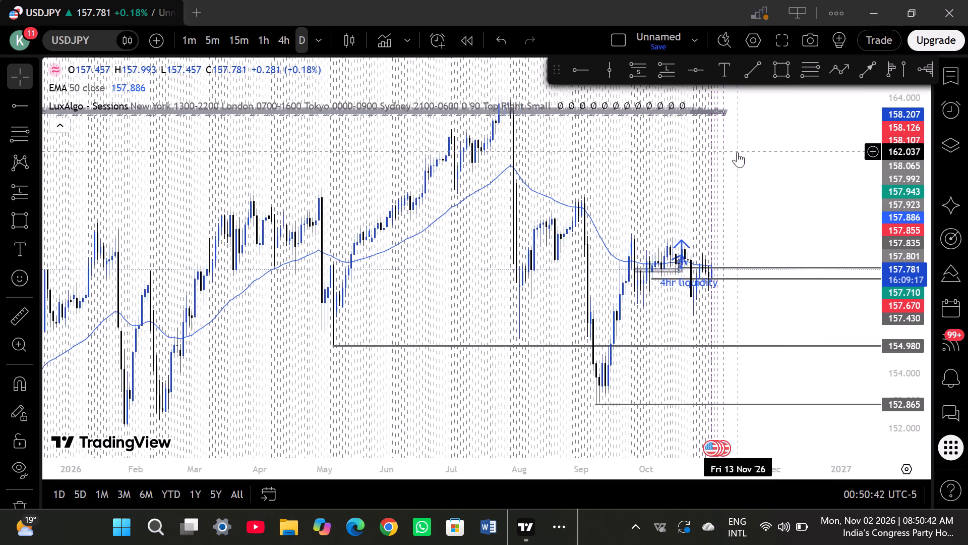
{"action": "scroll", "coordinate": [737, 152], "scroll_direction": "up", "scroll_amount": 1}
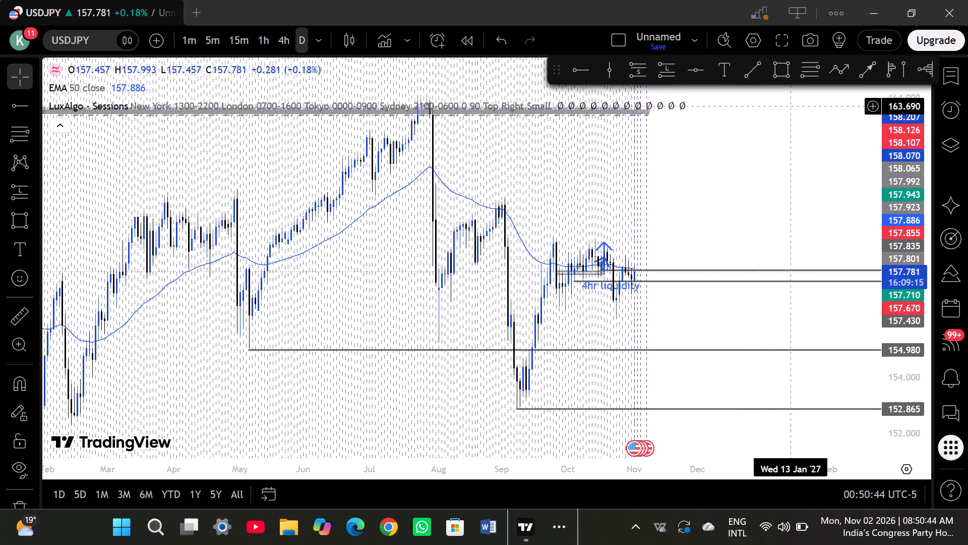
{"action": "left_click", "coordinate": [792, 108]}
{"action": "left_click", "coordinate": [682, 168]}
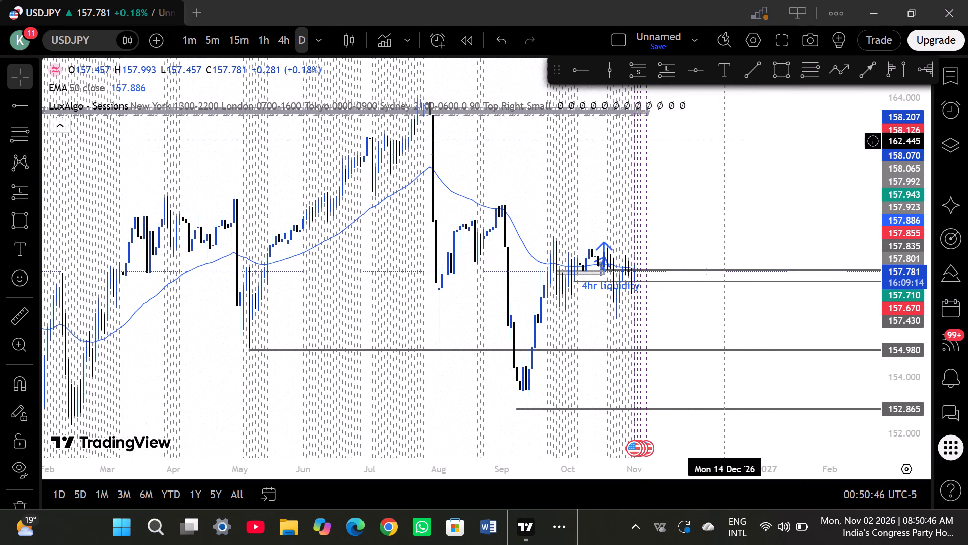
Delete the two old October horizontal rays at 157.430 and 157.835.
{"action": "left_click", "coordinate": [658, 281]}
{"action": "left_click", "coordinate": [844, 73]}
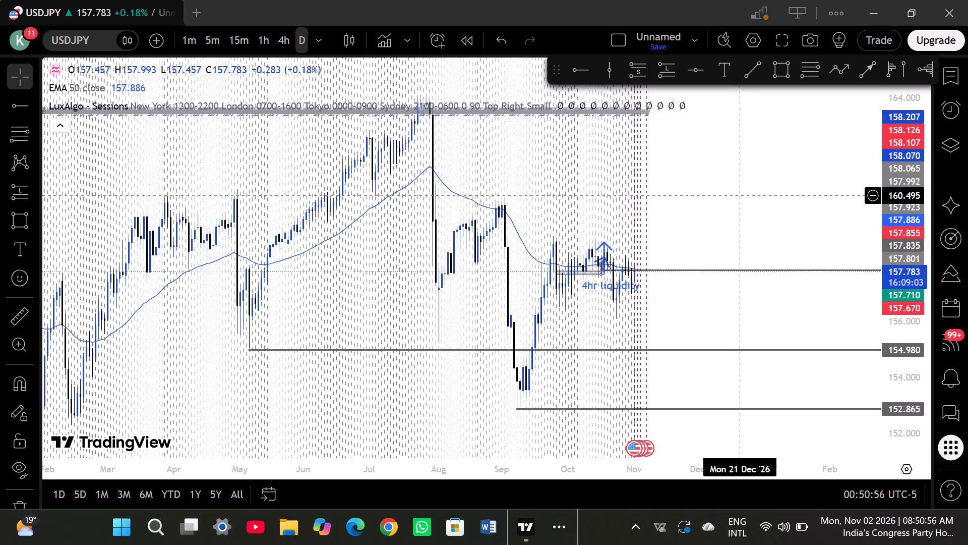
{"action": "left_click", "coordinate": [709, 271]}
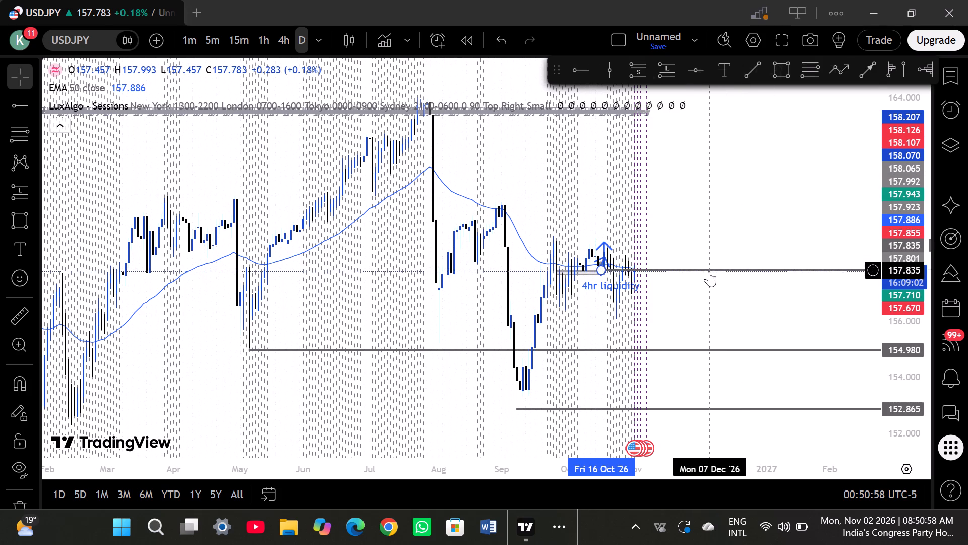
{"action": "left_click", "coordinate": [830, 76]}
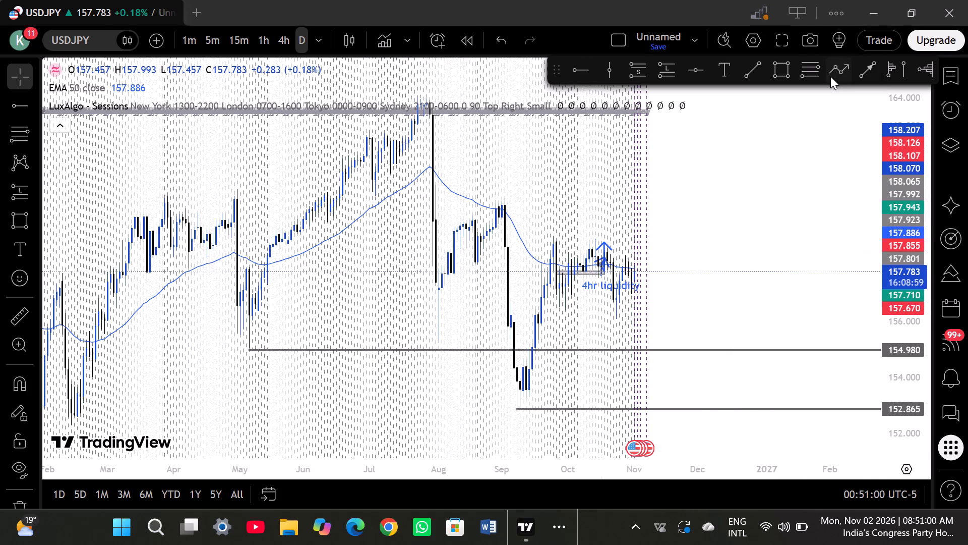
Delete the shorter blue arrow and the narrow rectangle zone above the "4hr liquidity" label.
{"action": "left_click", "coordinate": [596, 269]}
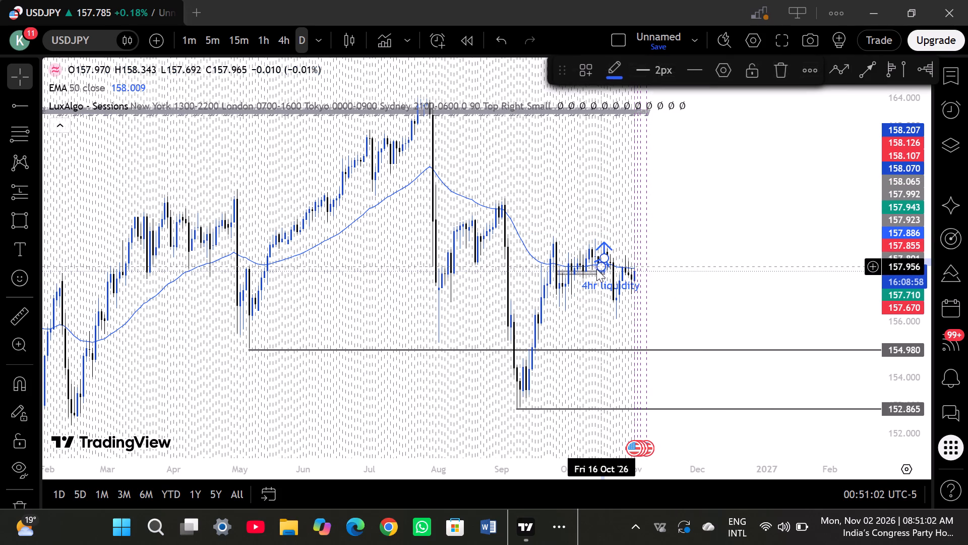
{"action": "left_click", "coordinate": [773, 76]}
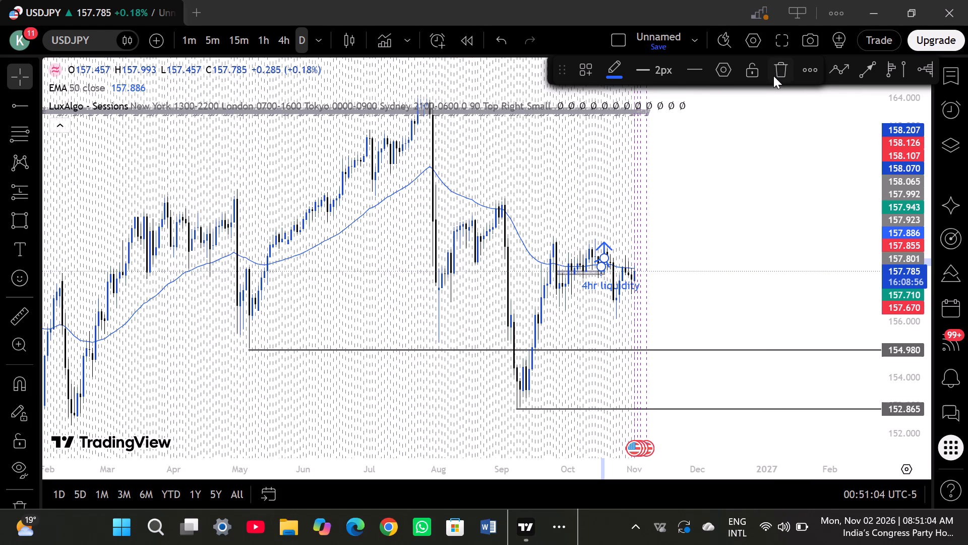
{"action": "left_click", "coordinate": [585, 270]}
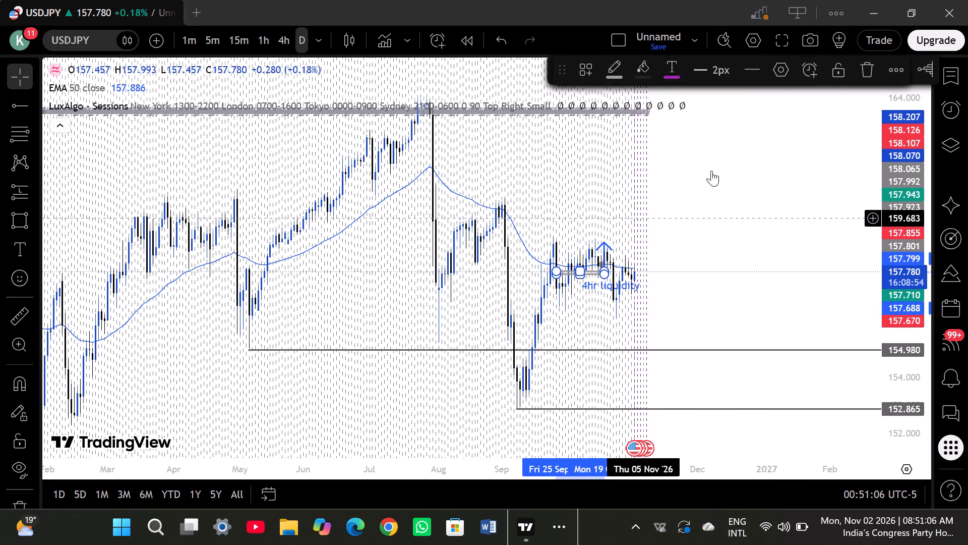
{"action": "left_click", "coordinate": [865, 70]}
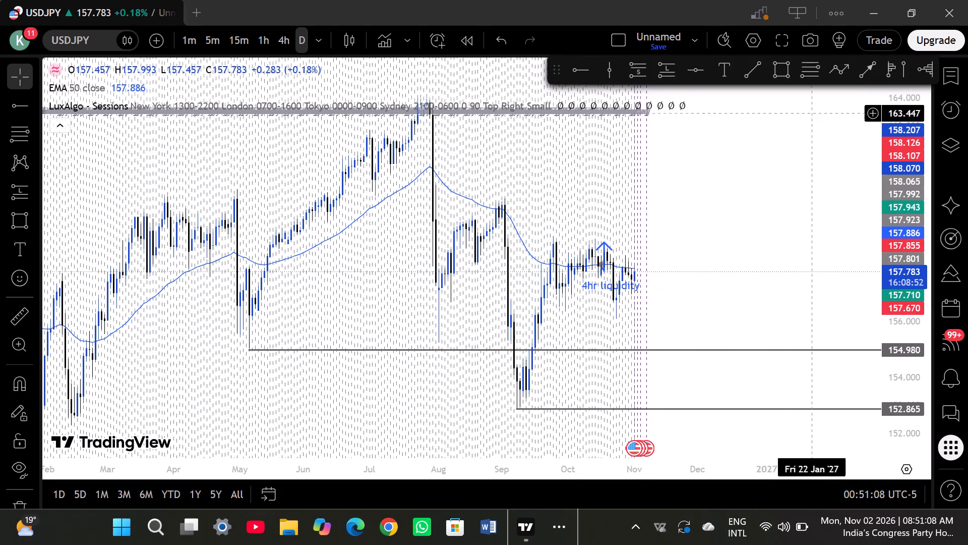
Delete the remaining blue arrow and the "4hr liquidity" text label near the October candles.
{"action": "left_click_drag", "start_coordinate": [607, 244], "coordinate": [788, 80]}
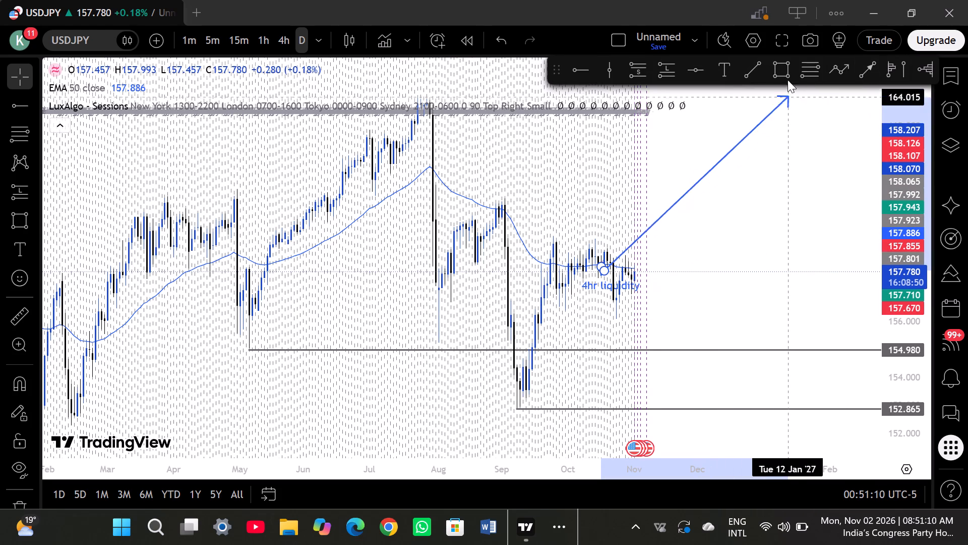
{"action": "left_click_drag", "start_coordinate": [788, 80], "coordinate": [762, 131]}
{"action": "left_click", "coordinate": [762, 131]}
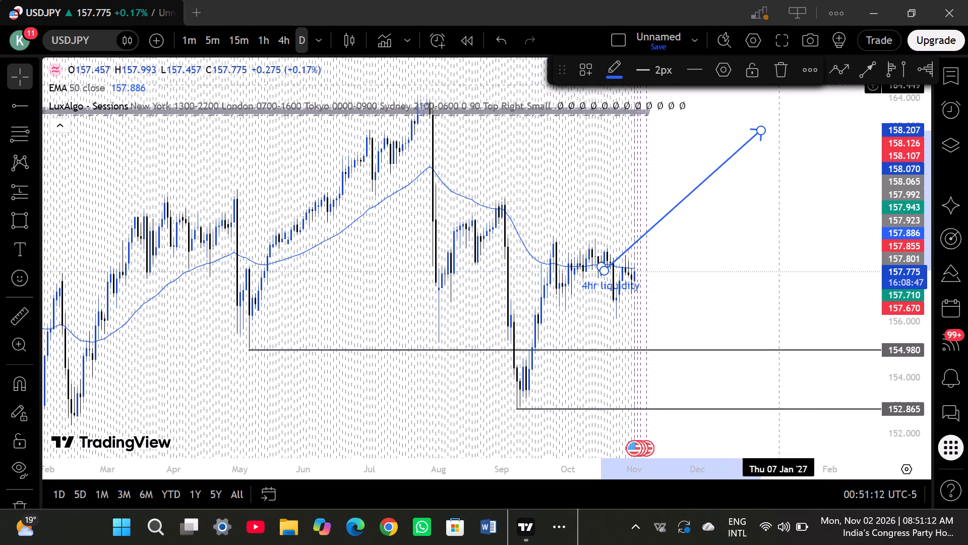
{"action": "left_click", "coordinate": [780, 77]}
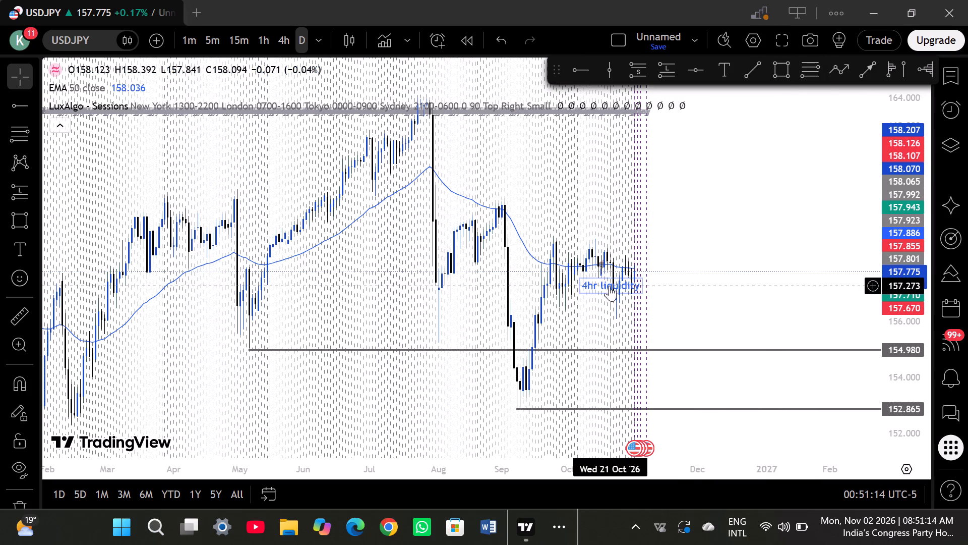
{"action": "left_click", "coordinate": [609, 286]}
{"action": "left_click", "coordinate": [758, 79]}
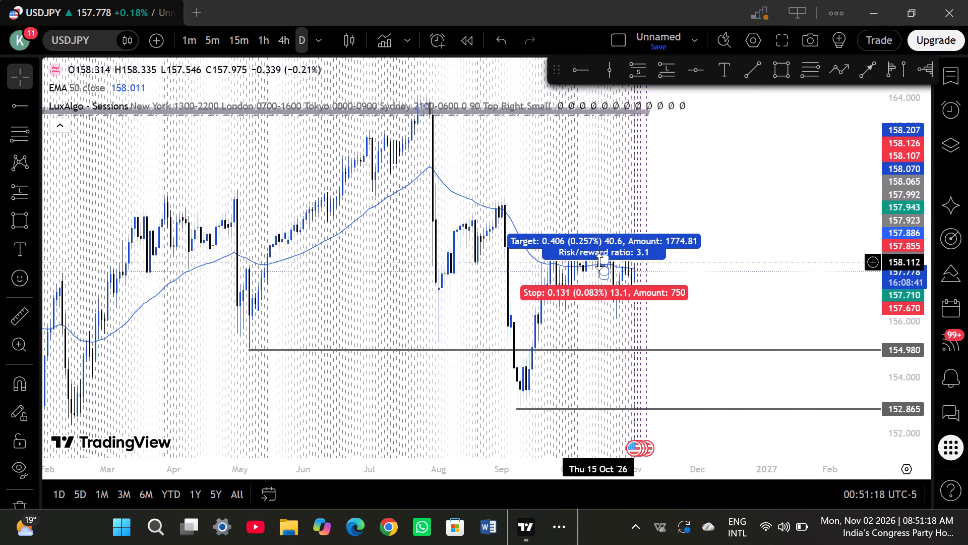
Delete the old long position and the tiny rectangle zone at the mid-October candles.
{"action": "left_click", "coordinate": [603, 264]}
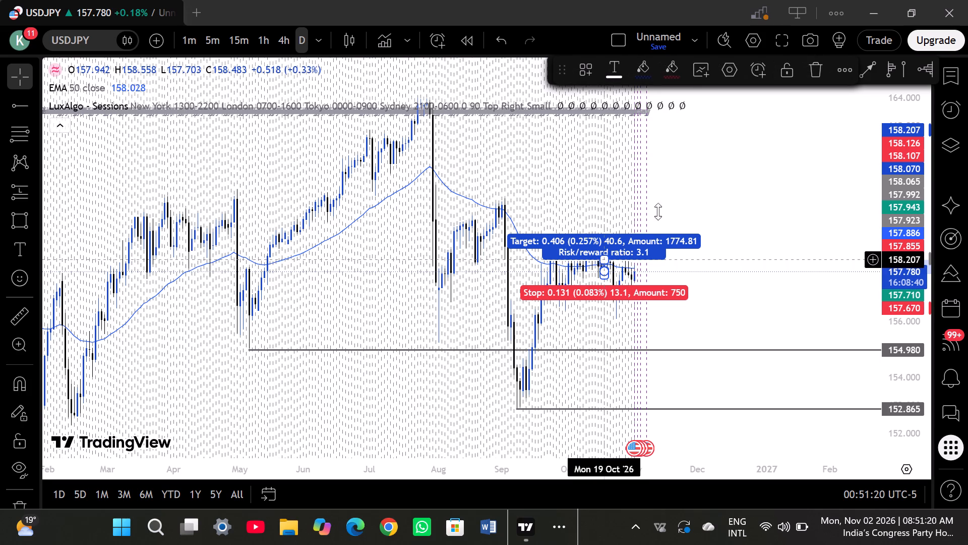
{"action": "left_click", "coordinate": [807, 73]}
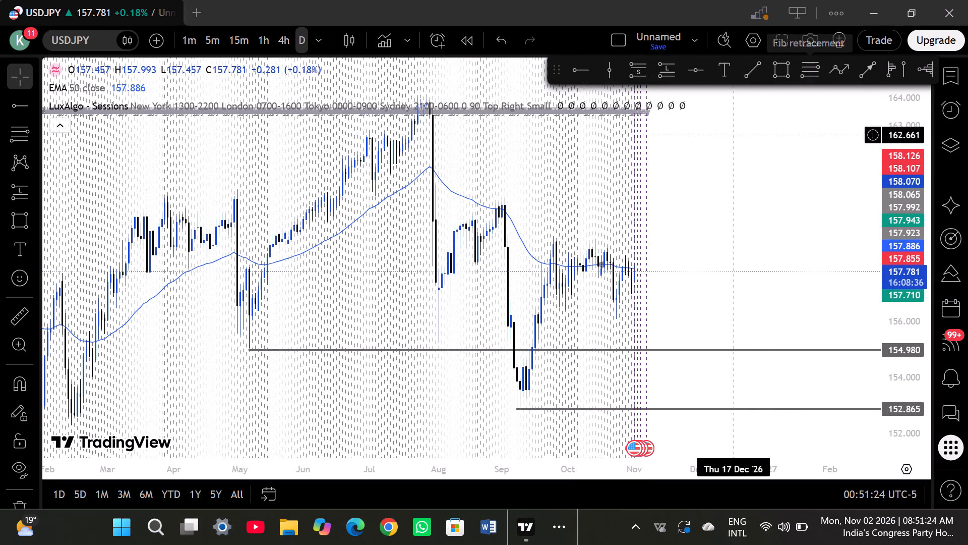
{"action": "left_click", "coordinate": [596, 271]}
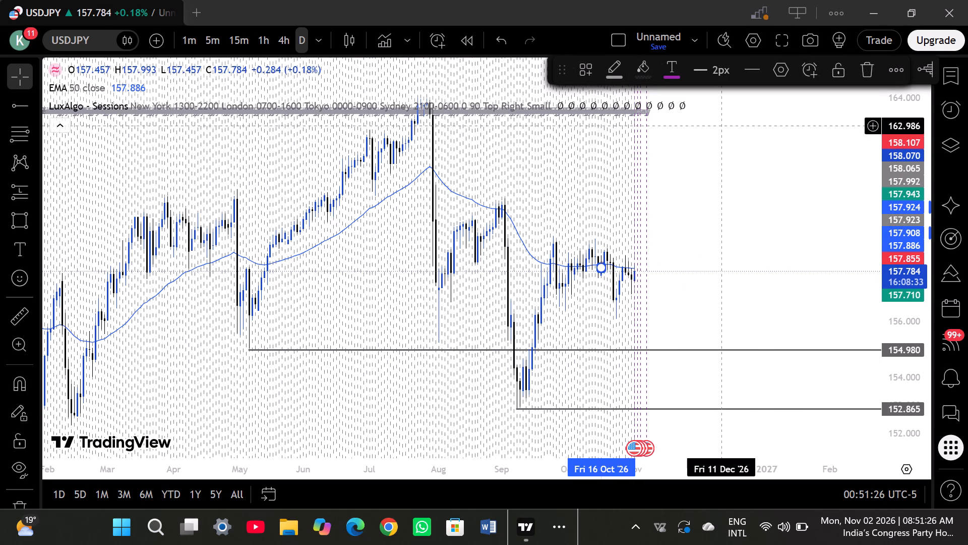
{"action": "left_click", "coordinate": [860, 66]}
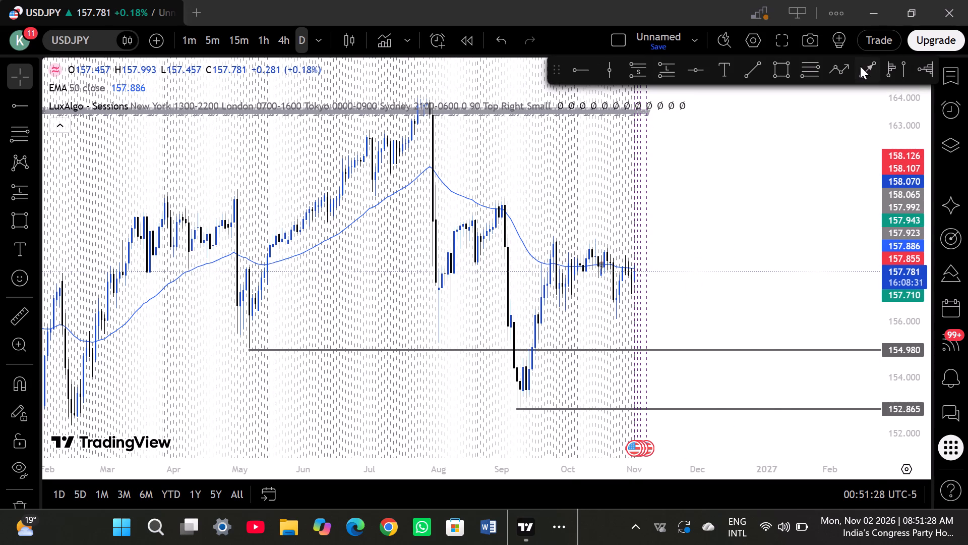
Mark the late-October low on the daily chart with a horizontal ray at 156.107, starting 23 Oct '26.
{"action": "scroll", "coordinate": [678, 293], "scroll_direction": "up", "scroll_amount": 2}
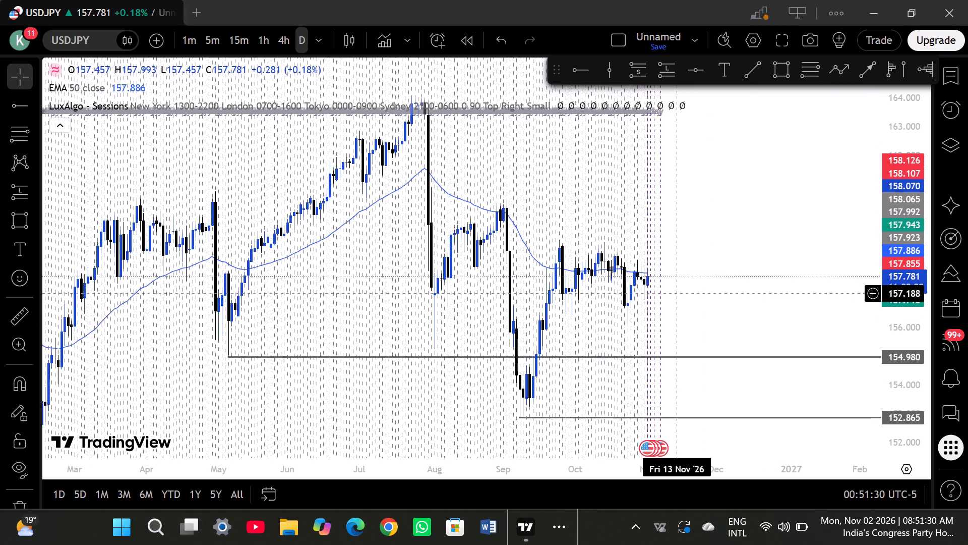
{"action": "scroll", "coordinate": [678, 293], "scroll_direction": "up", "scroll_amount": 1}
{"action": "scroll", "coordinate": [678, 293], "scroll_direction": "right", "scroll_amount": 2}
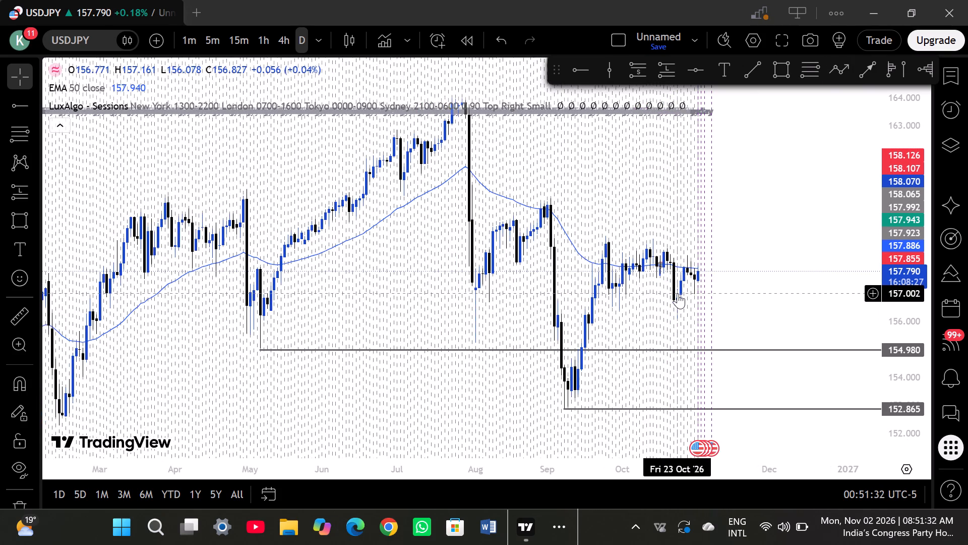
{"action": "scroll", "coordinate": [678, 293], "scroll_direction": "up", "scroll_amount": 2}
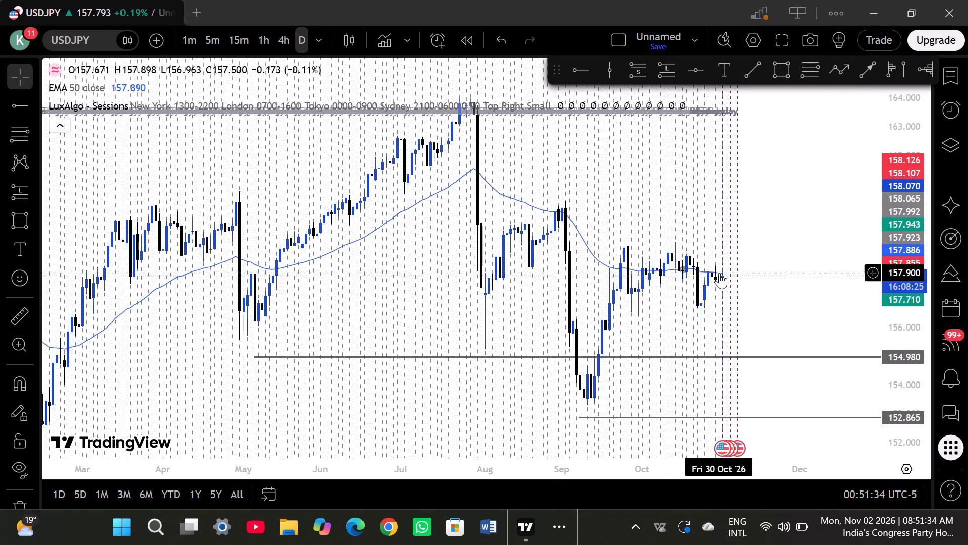
{"action": "left_click", "coordinate": [582, 64]}
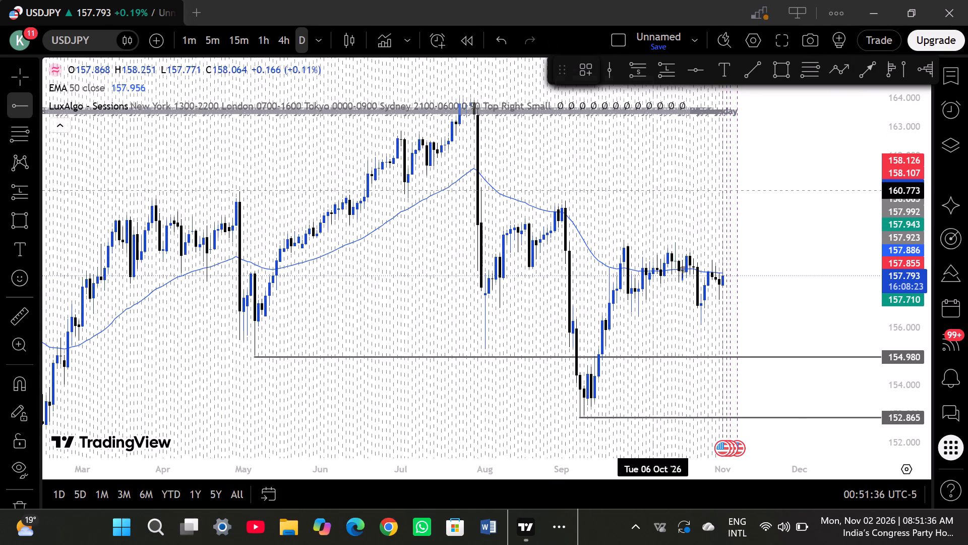
{"action": "left_click", "coordinate": [702, 324]}
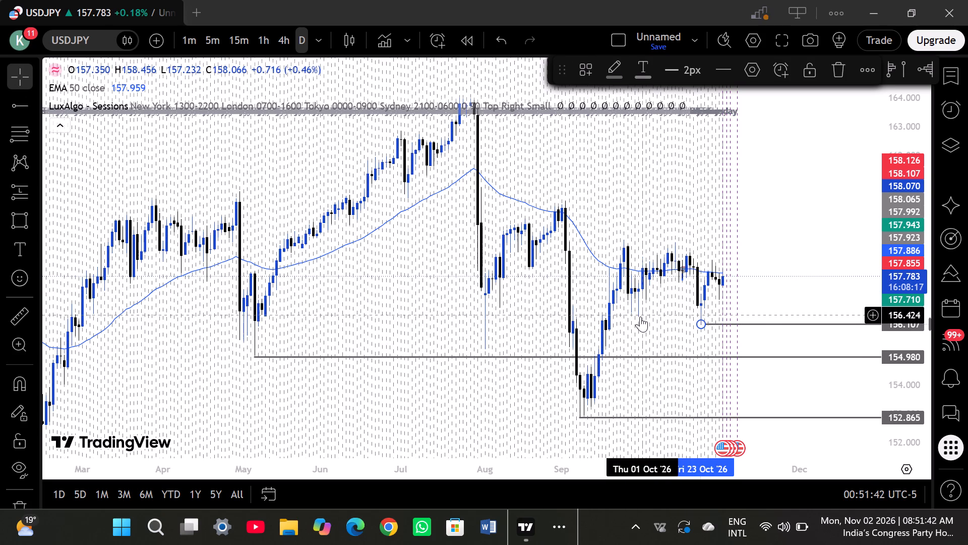
{"action": "left_click", "coordinate": [720, 308]}
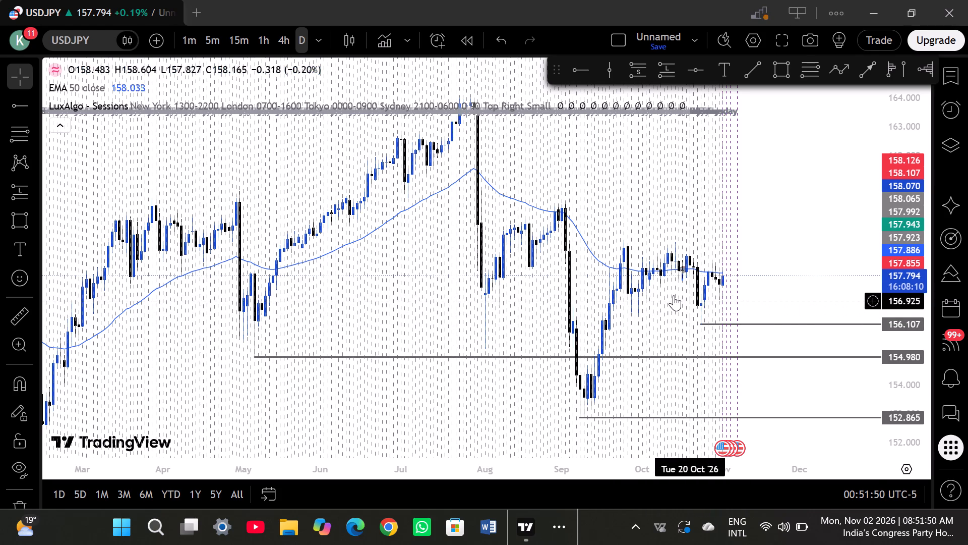
On the 4-hour chart, draw a rectangle zone from 157.100 to 157.236, spanning 25 Oct '26 22:00 to 2 Nov '26 09:00.
{"action": "left_click", "coordinate": [284, 41]}
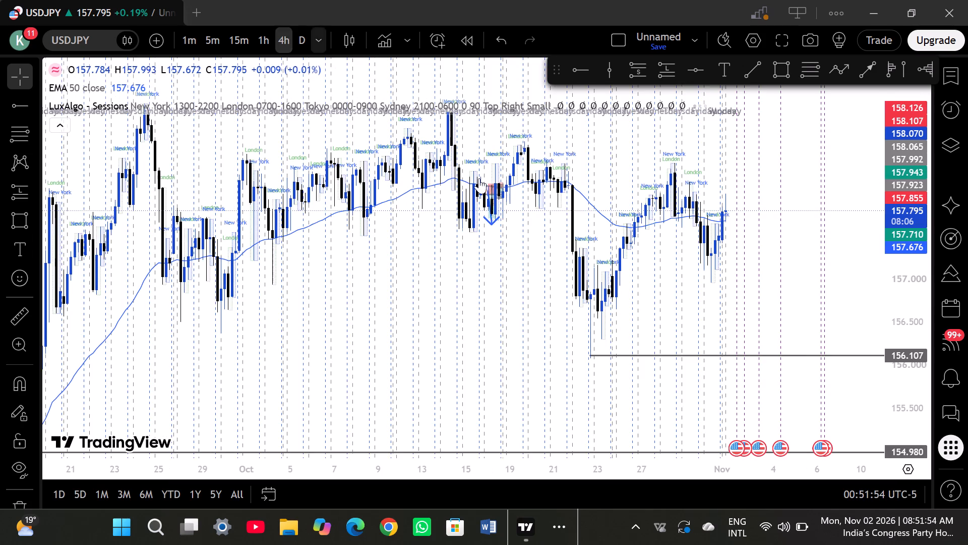
{"action": "scroll", "coordinate": [658, 265], "scroll_direction": "up", "scroll_amount": 3}
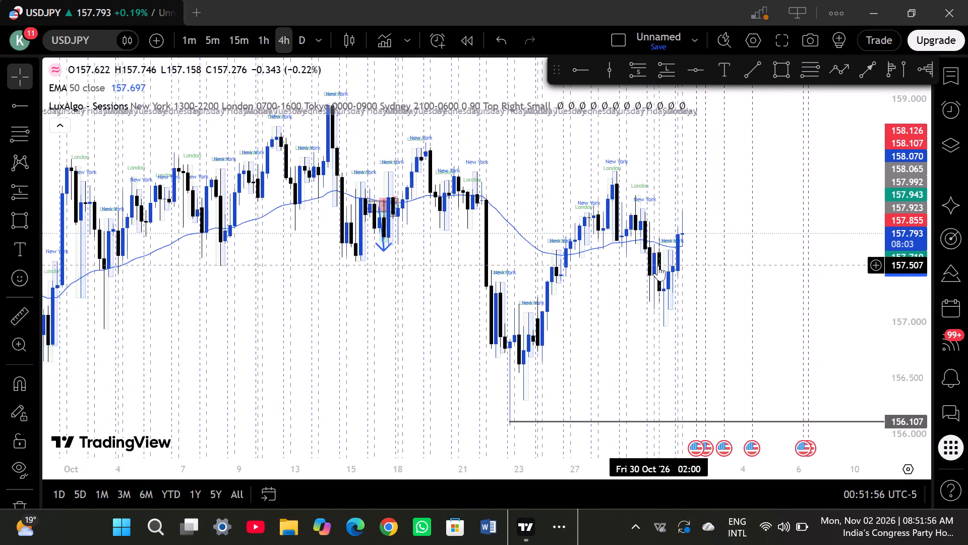
{"action": "scroll", "coordinate": [658, 265], "scroll_direction": "up", "scroll_amount": 2}
{"action": "scroll", "coordinate": [658, 265], "scroll_direction": "right", "scroll_amount": 3}
{"action": "scroll", "coordinate": [658, 265], "scroll_direction": "up", "scroll_amount": 1}
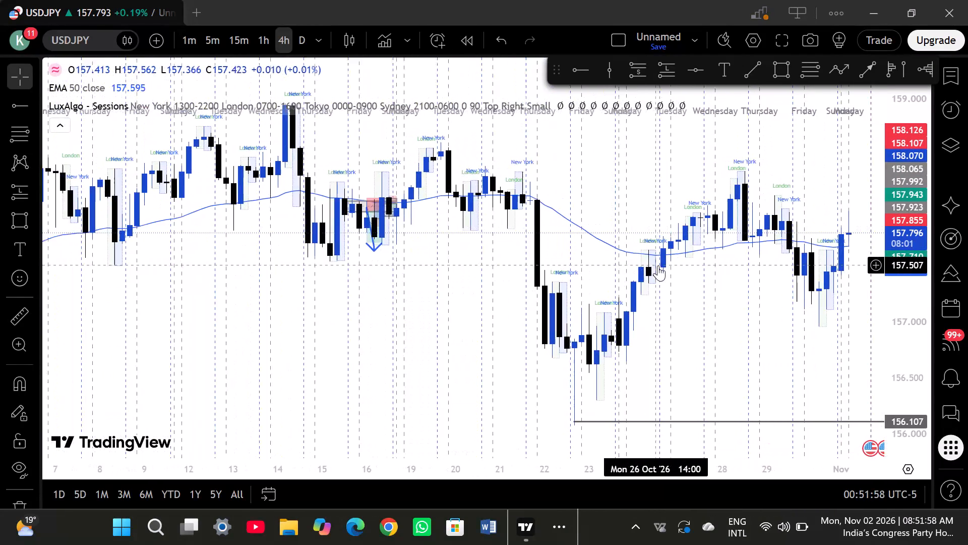
{"action": "scroll", "coordinate": [658, 265], "scroll_direction": "up", "scroll_amount": 3}
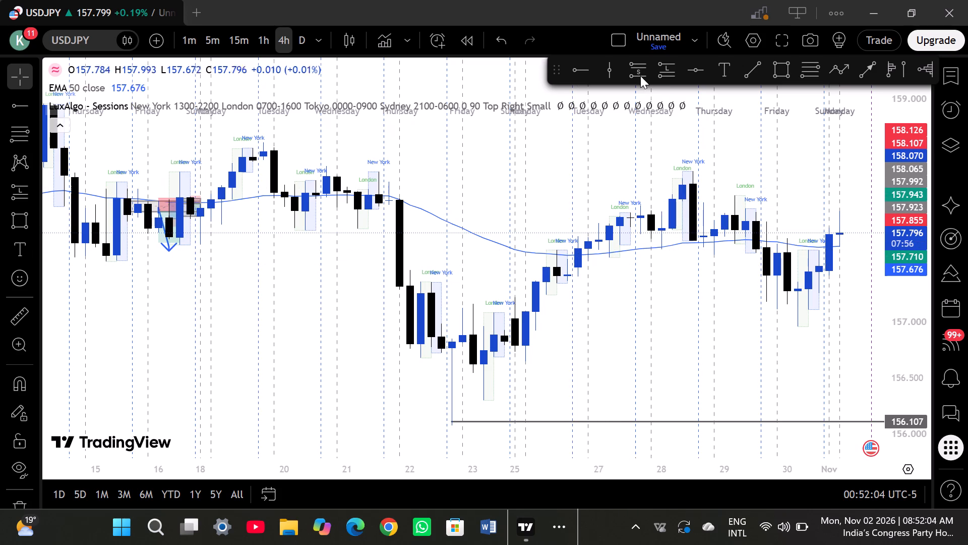
{"action": "left_click", "coordinate": [784, 77]}
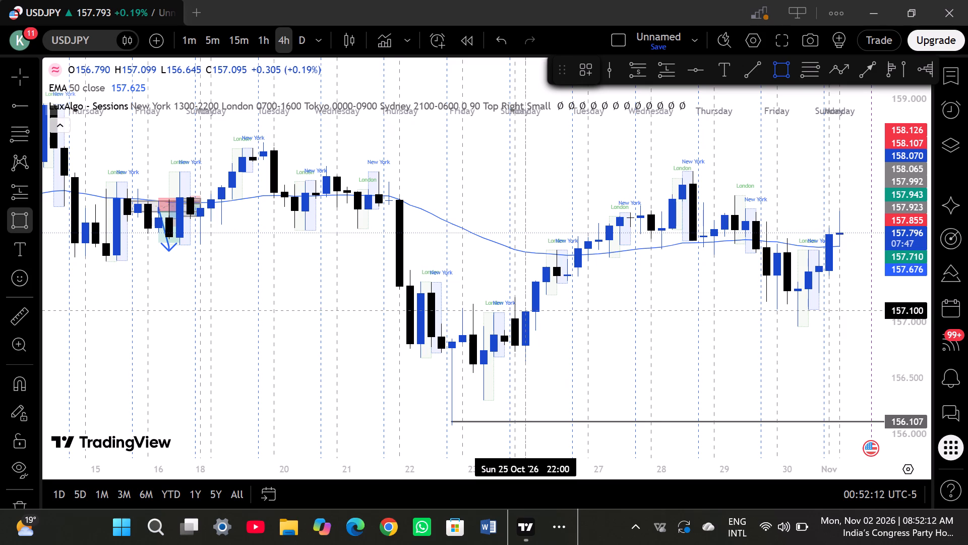
{"action": "left_click_drag", "start_coordinate": [528, 311], "coordinate": [675, 296]}
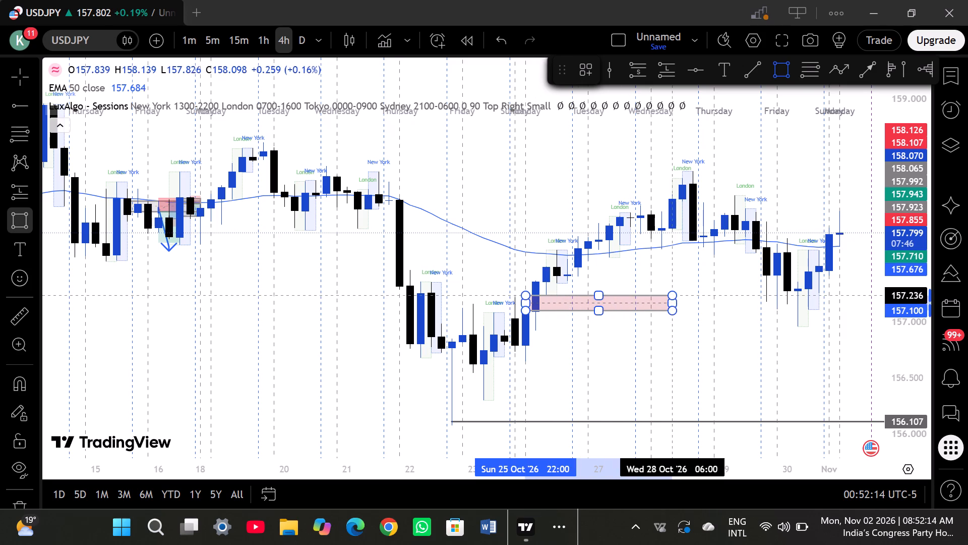
{"action": "left_click", "coordinate": [875, 295]}
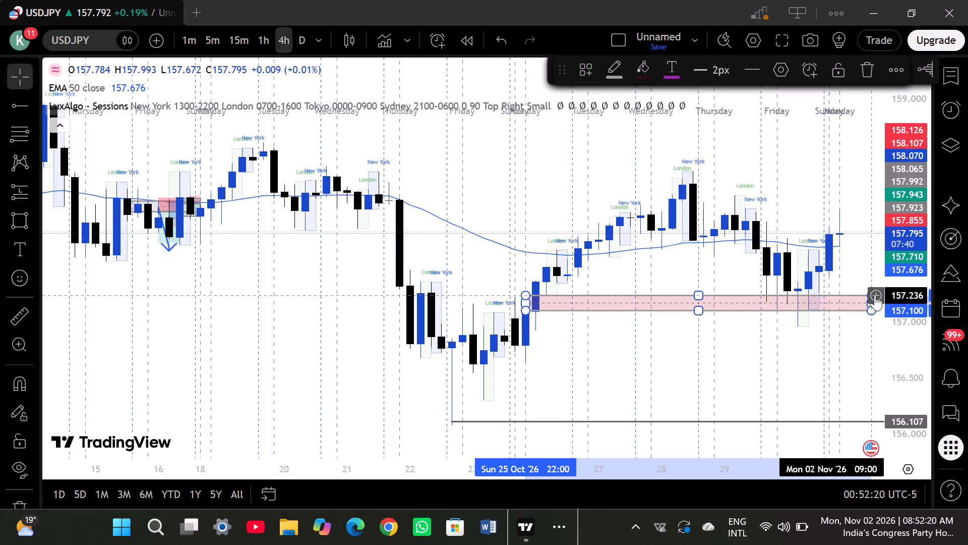
{"action": "left_click", "coordinate": [863, 265]}
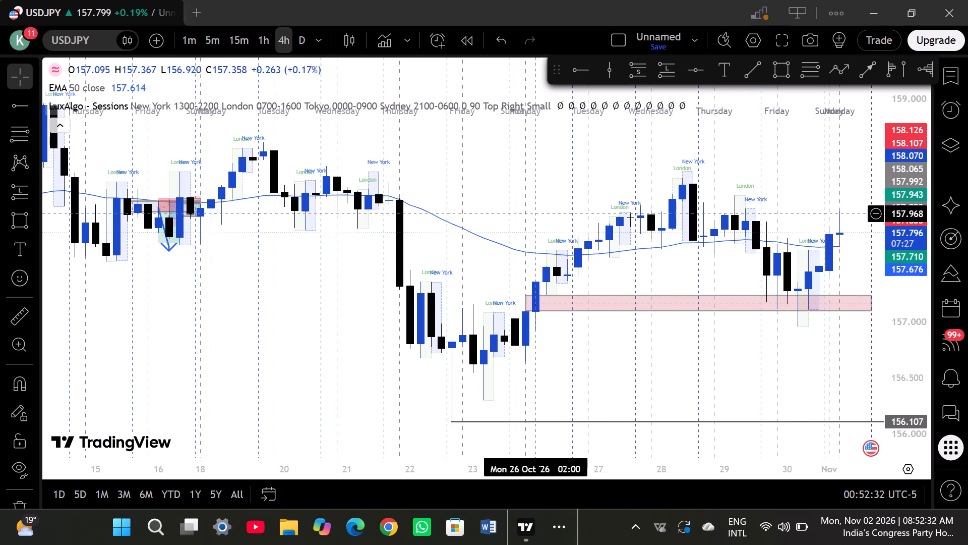
Draw a second 4-hour rectangle zone between about 156.954 and 156.674, from 18 Sep '26 10:00 to about 9 Nov '26.
{"action": "scroll", "coordinate": [666, 276], "scroll_direction": "left", "scroll_amount": 3}
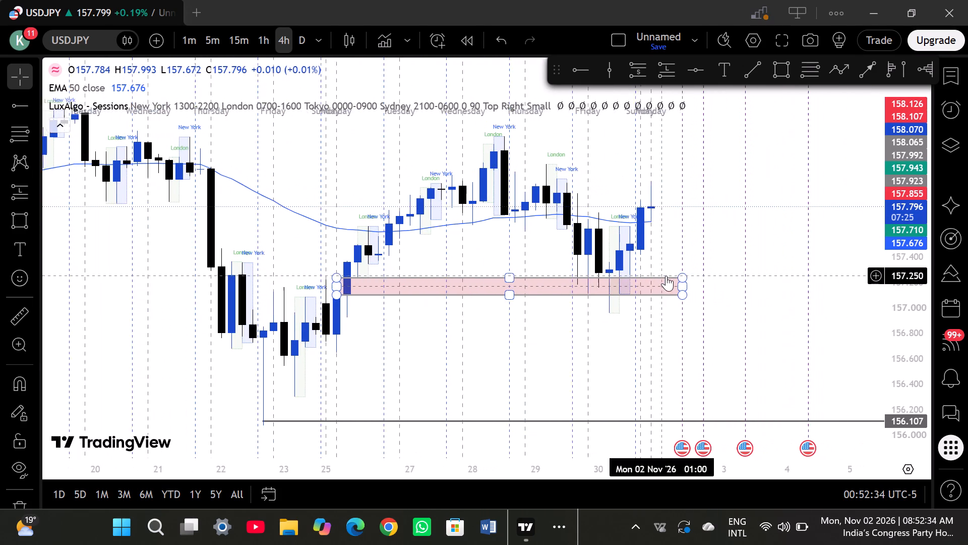
{"action": "scroll", "coordinate": [666, 276], "scroll_direction": "left", "scroll_amount": 2}
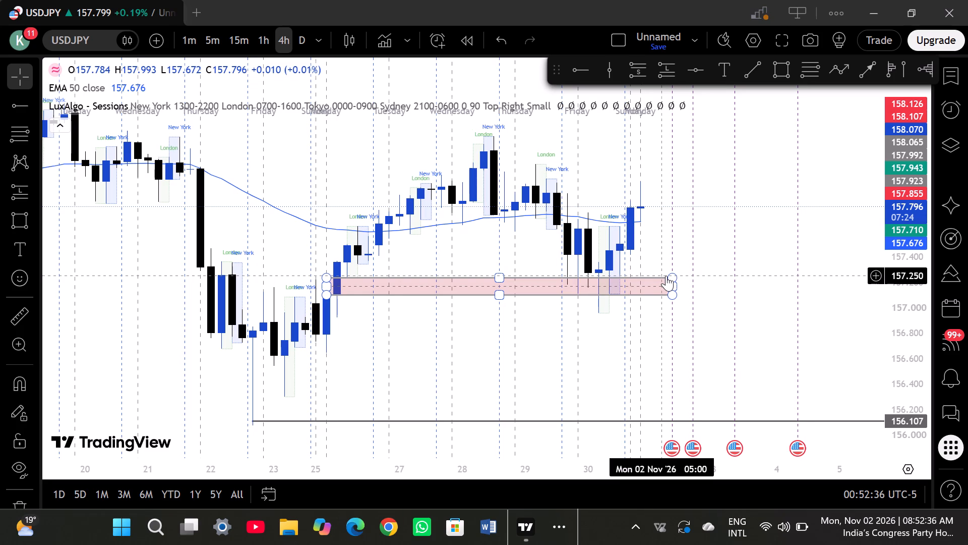
{"action": "scroll", "coordinate": [666, 276], "scroll_direction": "left", "scroll_amount": 2}
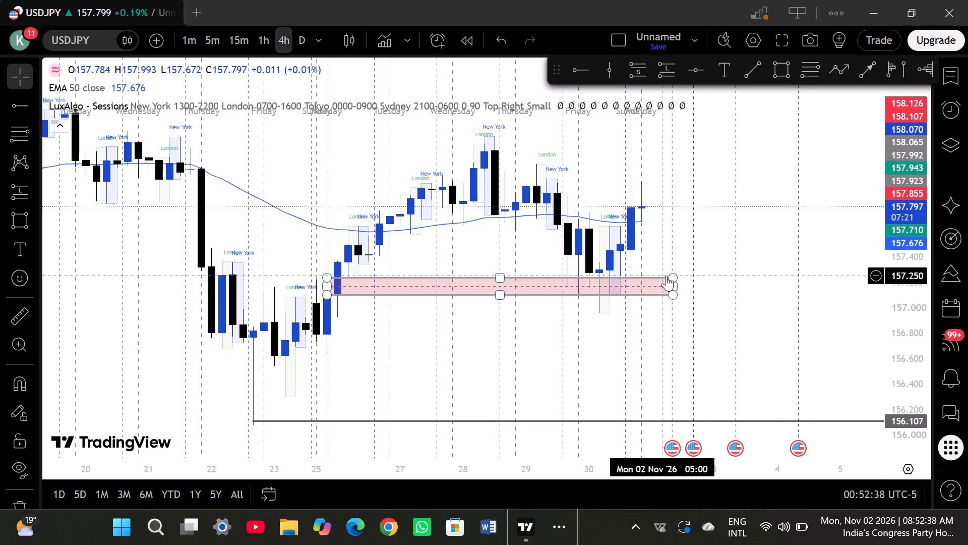
{"action": "scroll", "coordinate": [666, 276], "scroll_direction": "left", "scroll_amount": 1}
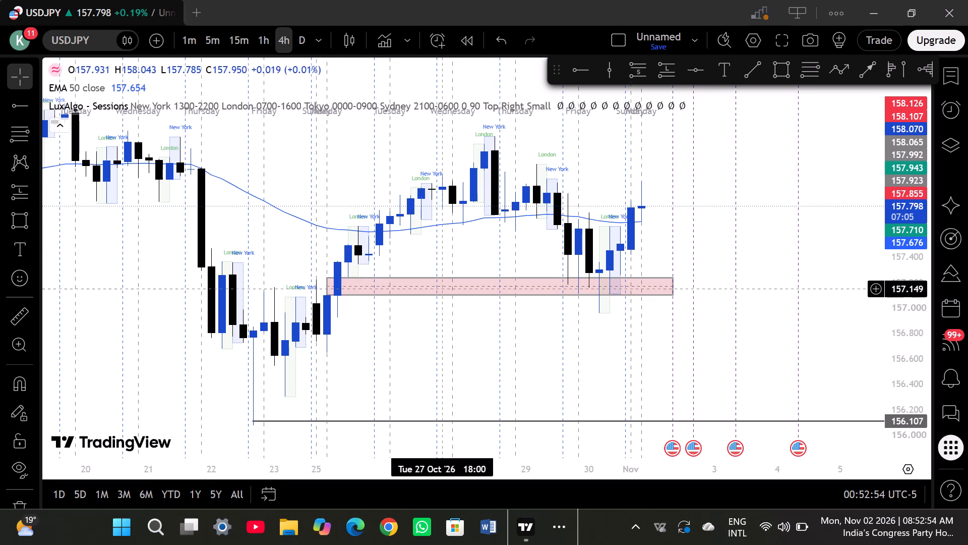
{"action": "scroll", "coordinate": [268, 253], "scroll_direction": "down", "scroll_amount": 2}
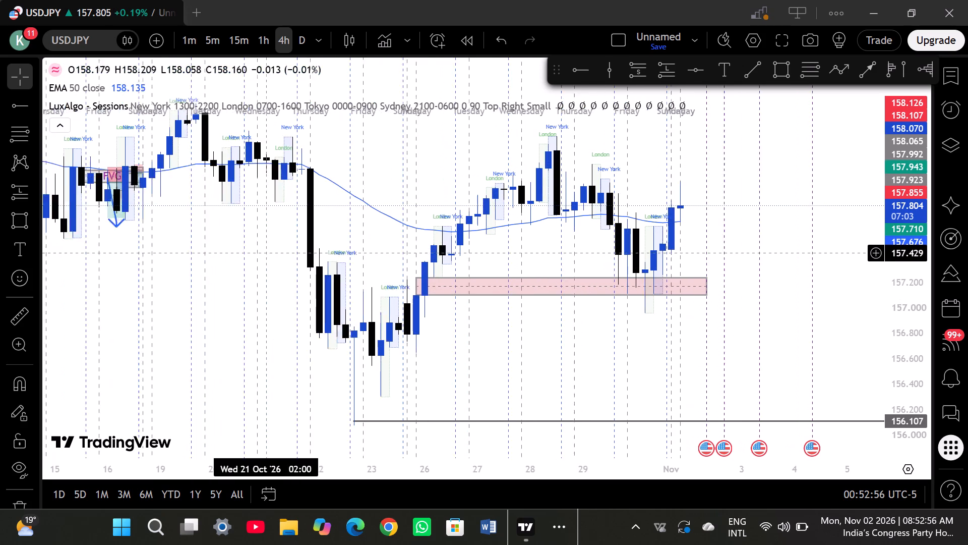
{"action": "scroll", "coordinate": [268, 253], "scroll_direction": "down", "scroll_amount": 7}
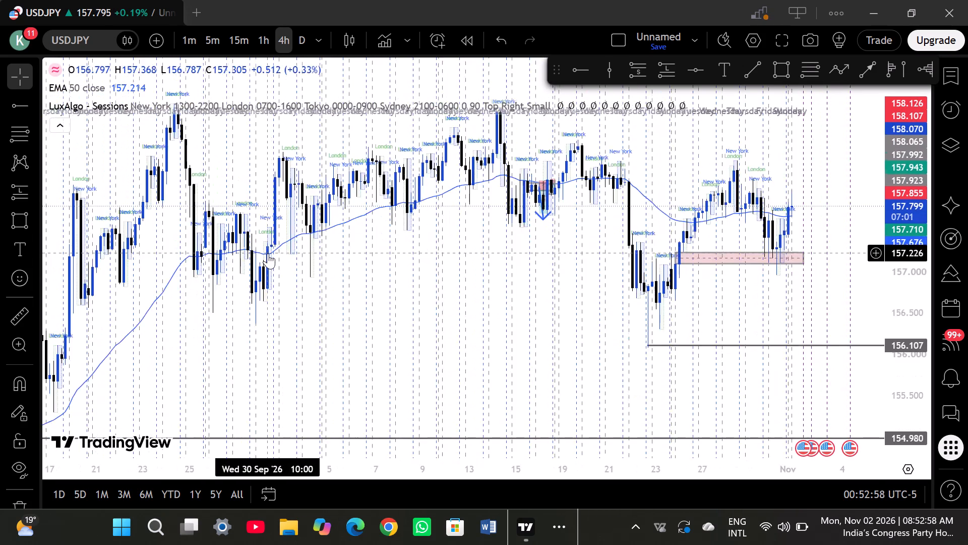
{"action": "scroll", "coordinate": [268, 253], "scroll_direction": "down", "scroll_amount": 2}
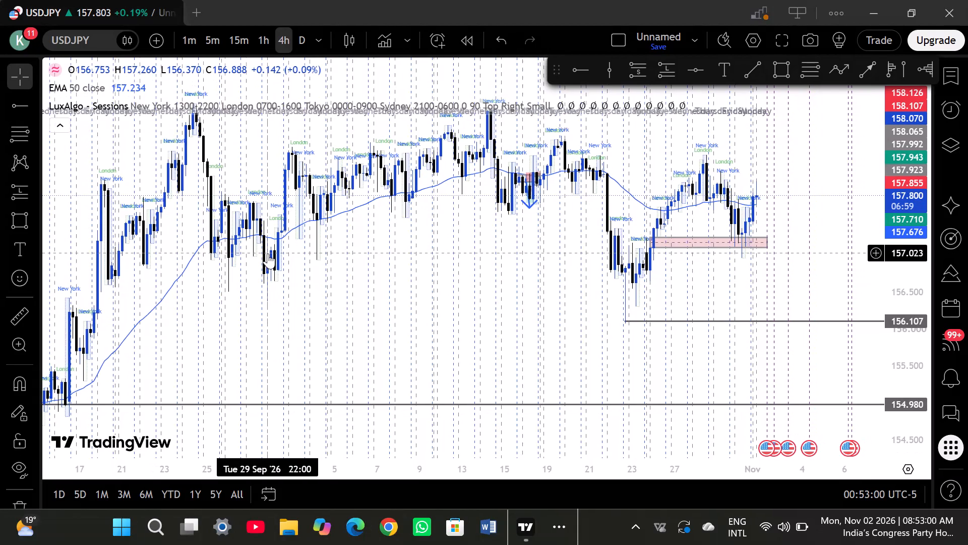
{"action": "scroll", "coordinate": [268, 253], "scroll_direction": "down", "scroll_amount": 2}
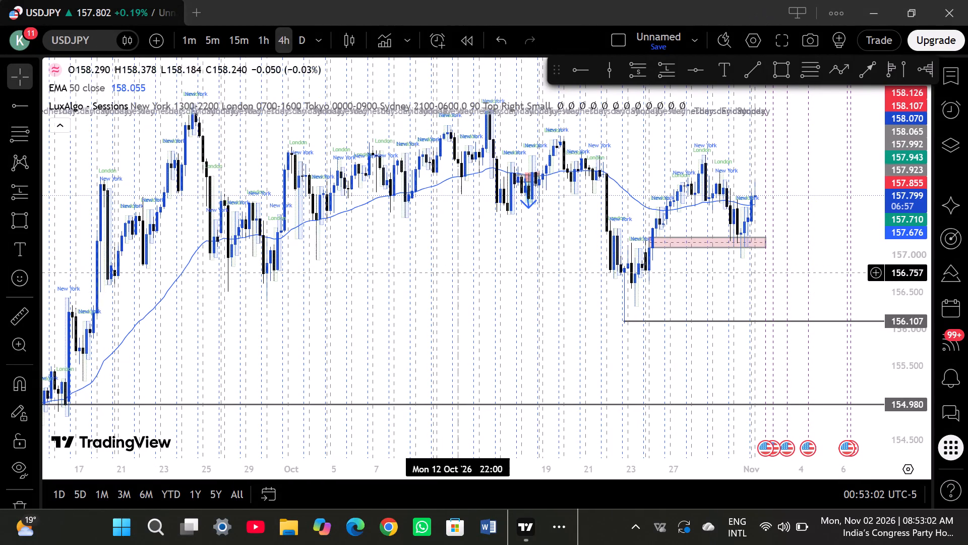
{"action": "left_click", "coordinate": [784, 77]}
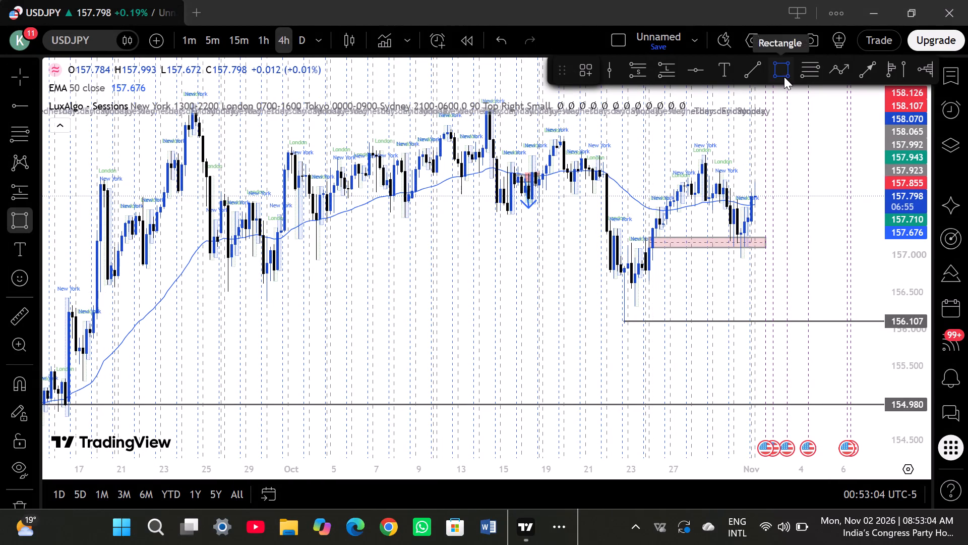
{"action": "scroll", "coordinate": [386, 398], "scroll_direction": "down", "scroll_amount": 1}
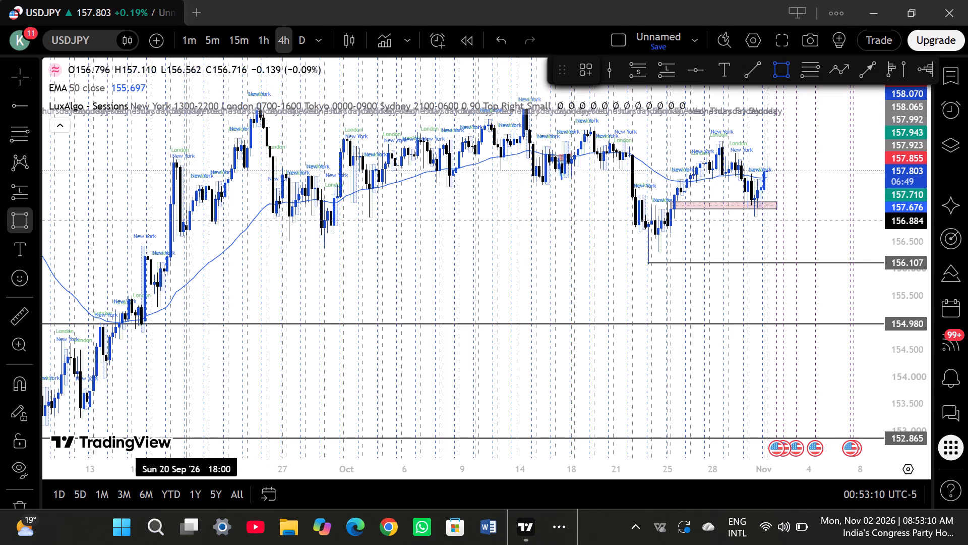
{"action": "left_click_drag", "start_coordinate": [179, 217], "coordinate": [178, 228]}
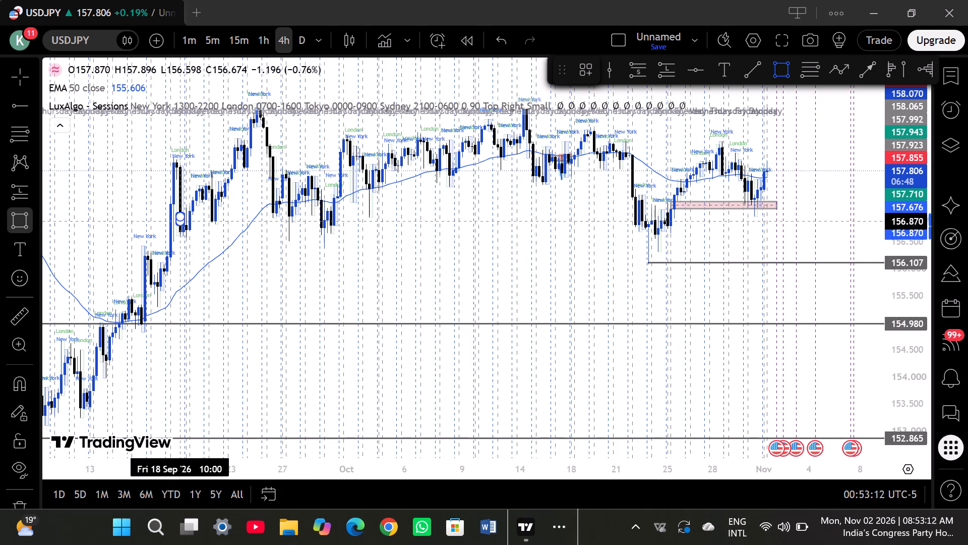
{"action": "left_click_drag", "start_coordinate": [178, 228], "coordinate": [598, 260]}
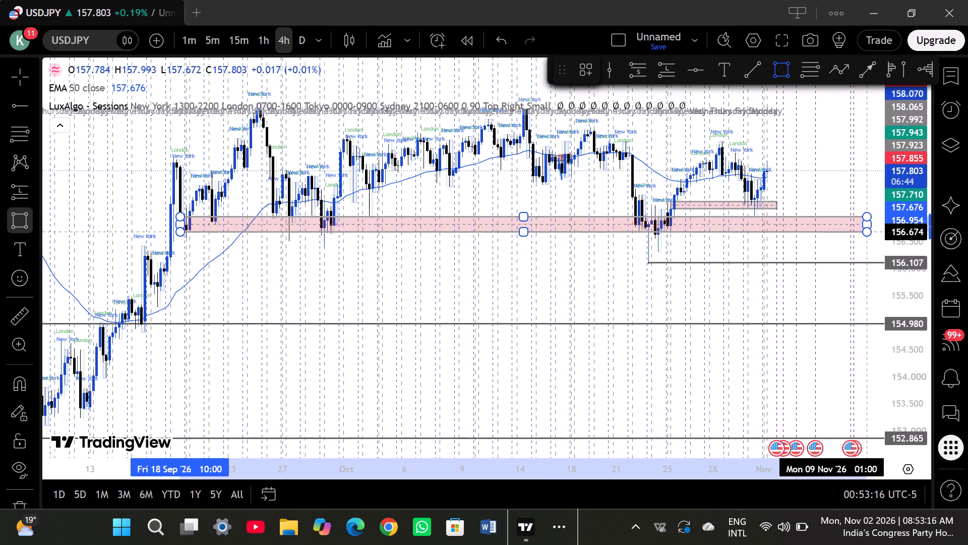
{"action": "left_click", "coordinate": [868, 232]}
{"action": "left_click", "coordinate": [840, 159]}
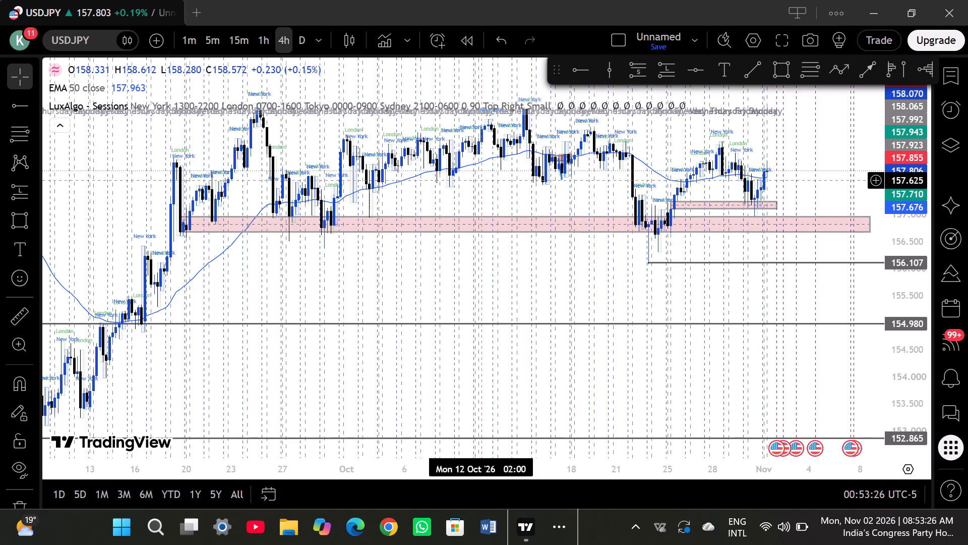
On the 1-hour chart, draw a rectangle zone from 157.665 to about 157.61, spanning 30 Oct '26 02:00 to about 3 Nov '26.
{"action": "left_click", "coordinate": [261, 50]}
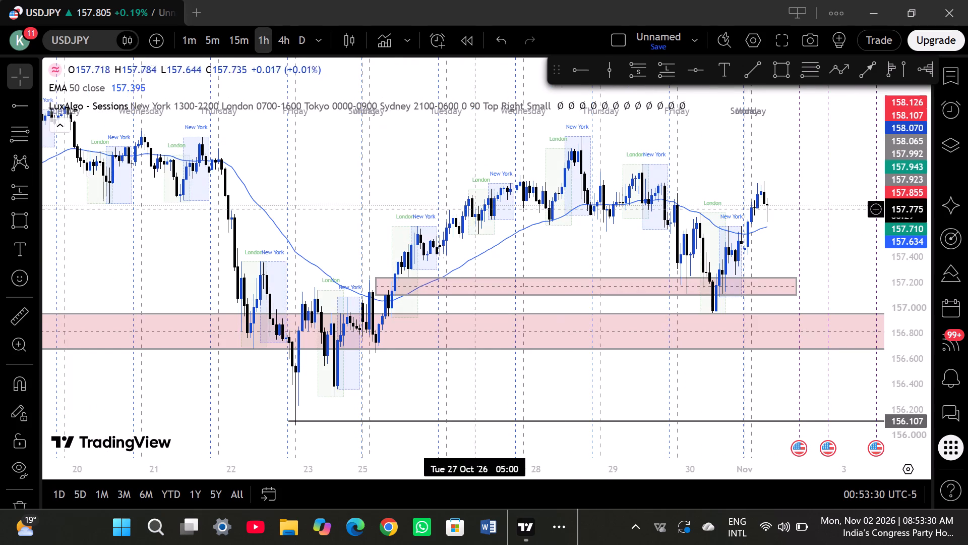
{"action": "scroll", "coordinate": [632, 268], "scroll_direction": "up", "scroll_amount": 3}
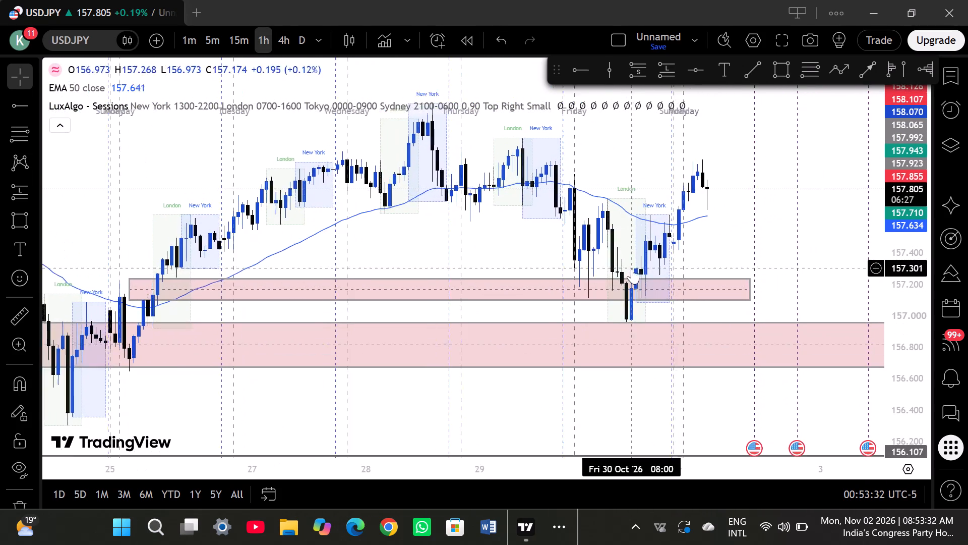
{"action": "scroll", "coordinate": [632, 268], "scroll_direction": "up", "scroll_amount": 2}
{"action": "scroll", "coordinate": [632, 268], "scroll_direction": "right", "scroll_amount": 1}
{"action": "scroll", "coordinate": [632, 268], "scroll_direction": "up", "scroll_amount": 1}
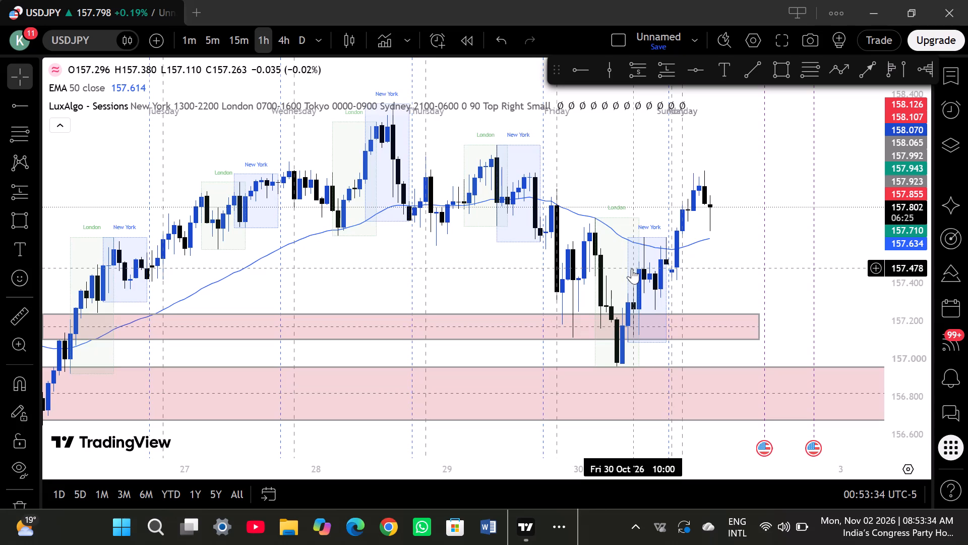
{"action": "scroll", "coordinate": [632, 268], "scroll_direction": "up", "scroll_amount": 1}
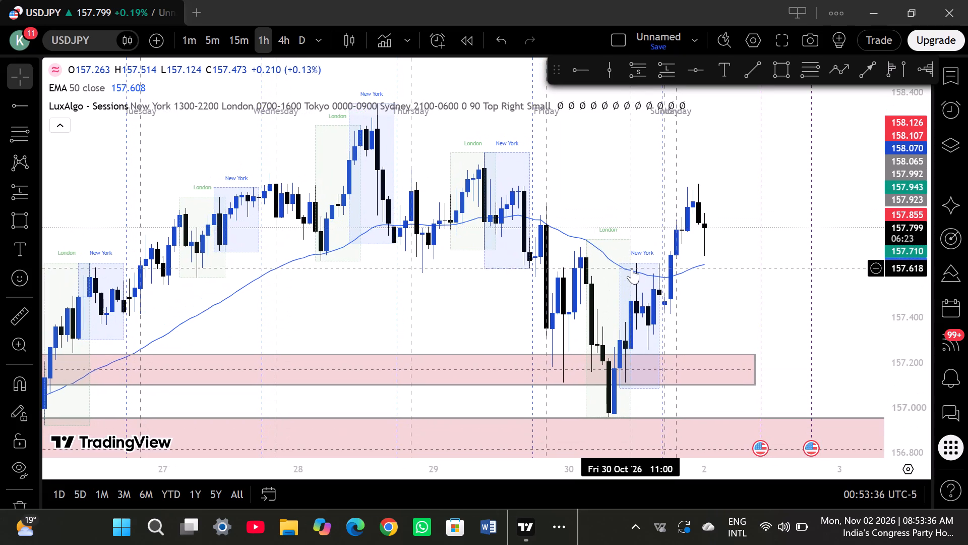
{"action": "scroll", "coordinate": [632, 268], "scroll_direction": "up", "scroll_amount": 1}
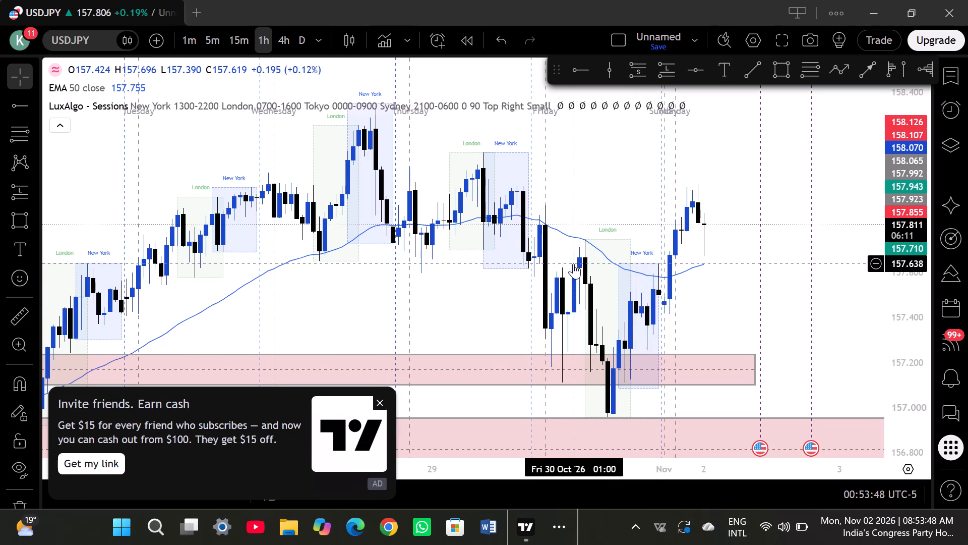
{"action": "left_click", "coordinate": [776, 80]}
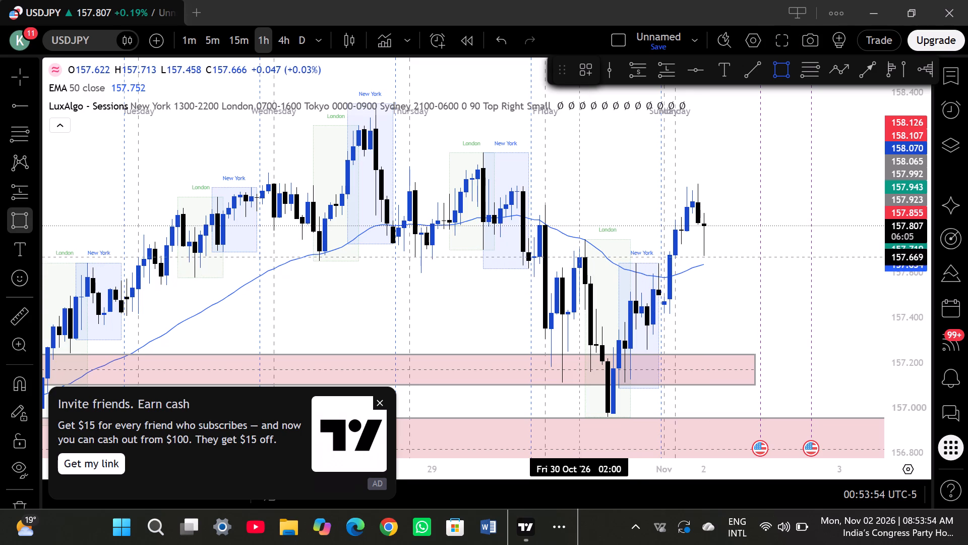
{"action": "left_click_drag", "start_coordinate": [581, 258], "coordinate": [580, 261]}
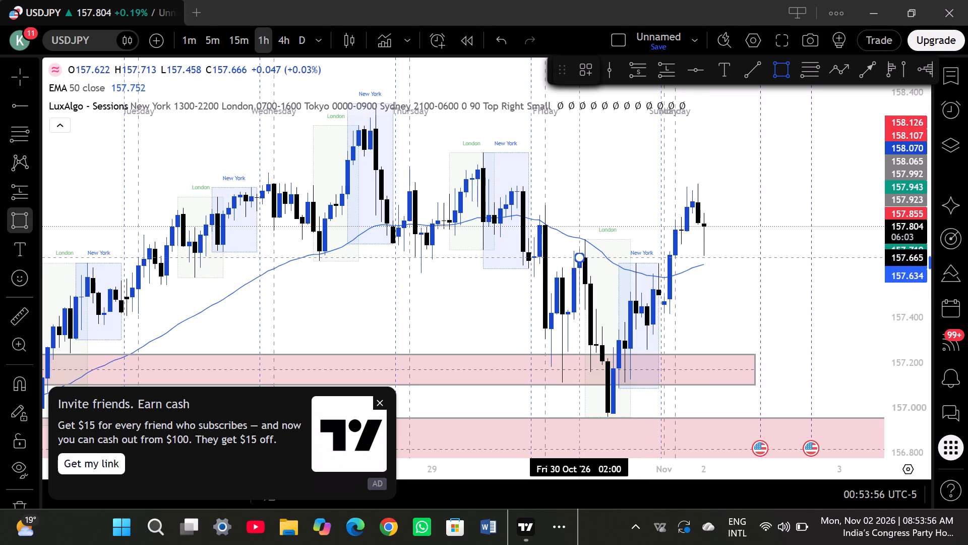
{"action": "left_click_drag", "start_coordinate": [580, 261], "coordinate": [769, 274]}
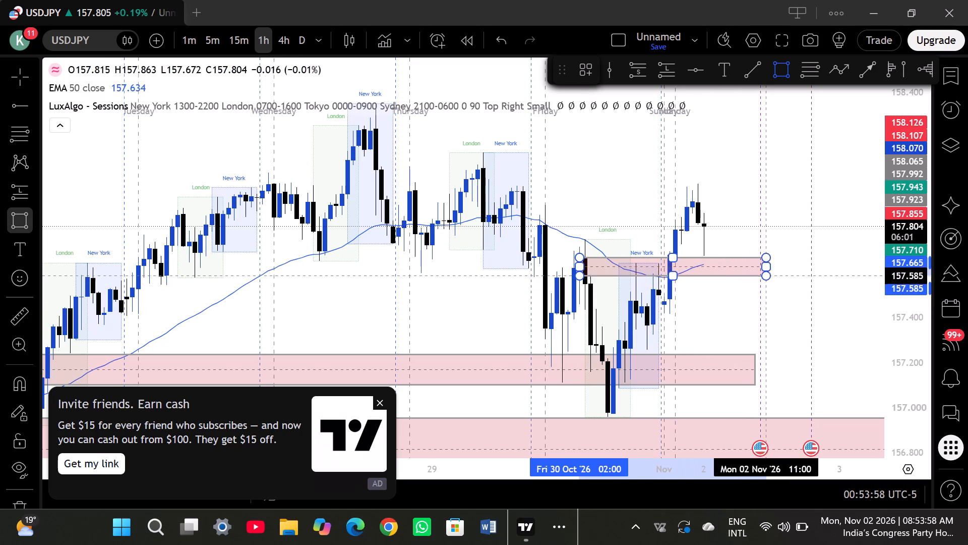
{"action": "left_click_drag", "start_coordinate": [769, 274], "coordinate": [843, 270]}
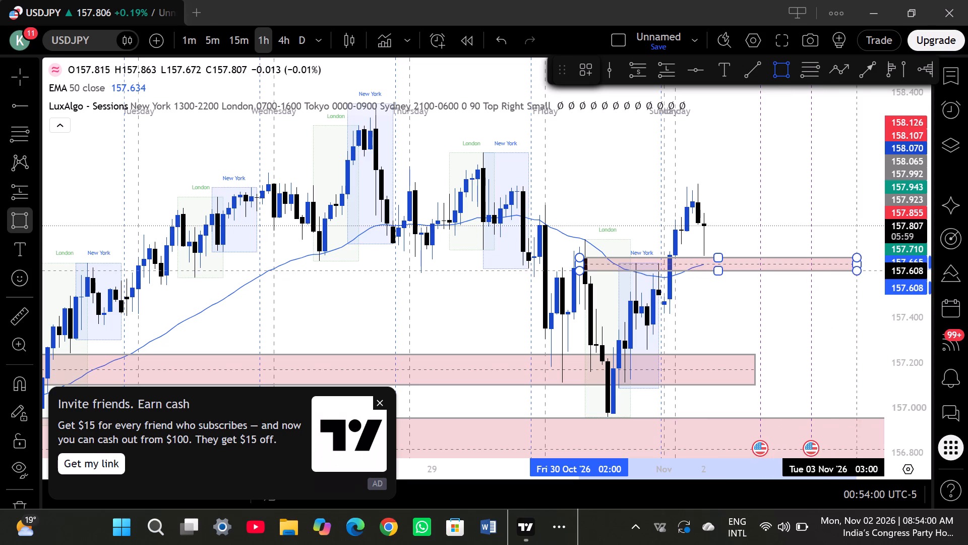
{"action": "left_click_drag", "start_coordinate": [843, 270], "coordinate": [841, 269]}
{"action": "left_click", "coordinate": [841, 269]}
{"action": "left_click", "coordinate": [829, 226]}
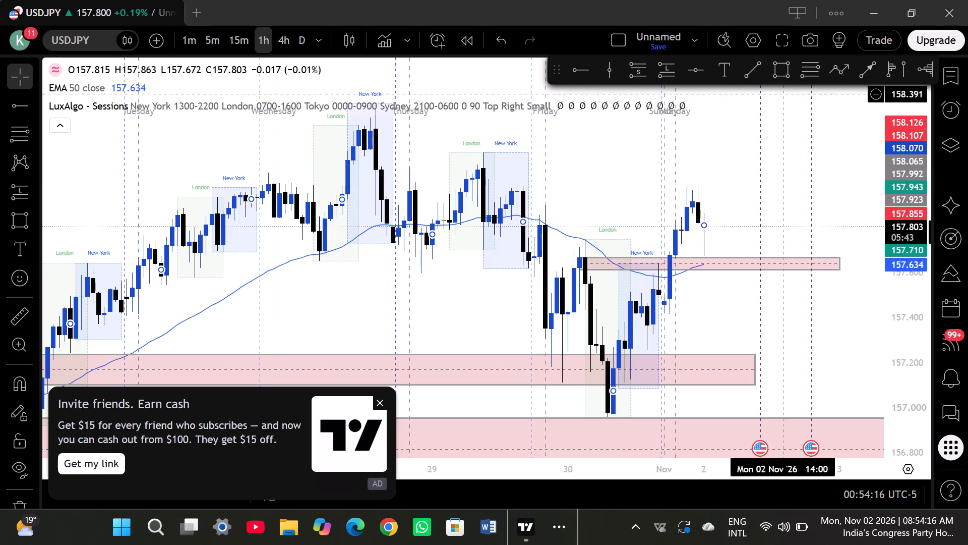
Draw an overlapping 1-hour rectangle zone from 157.511 to 157.659, spanning 1 Nov '26 17:00 to 3 Nov '26 00:00.
{"action": "left_click", "coordinate": [778, 78]}
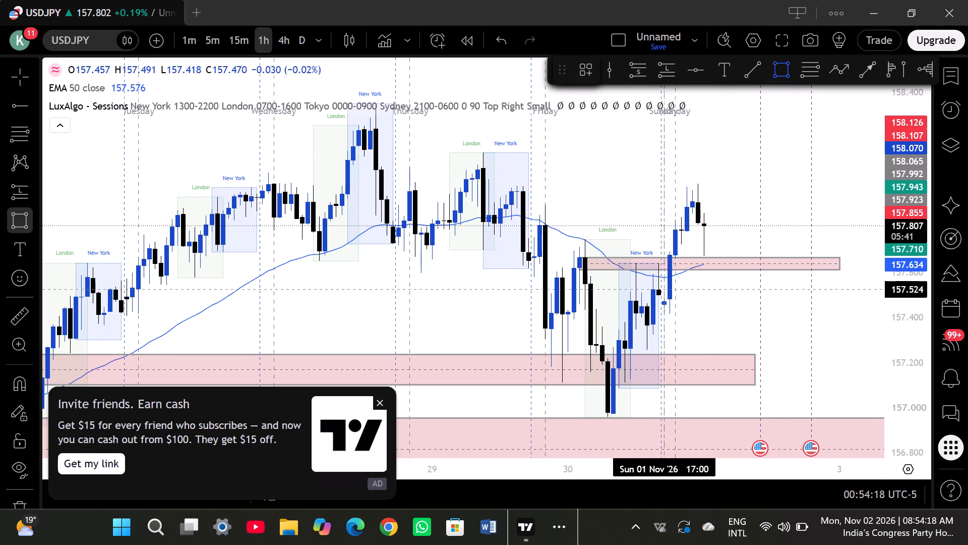
{"action": "left_click", "coordinate": [664, 292]}
{"action": "left_click_drag", "start_coordinate": [664, 292], "coordinate": [671, 250]}
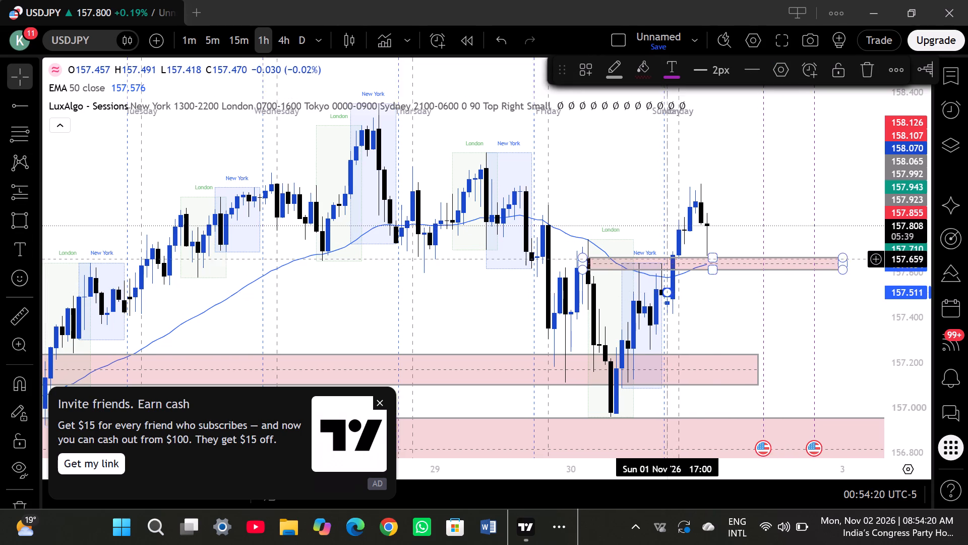
{"action": "left_click_drag", "start_coordinate": [671, 250], "coordinate": [671, 294]}
{"action": "left_click_drag", "start_coordinate": [671, 294], "coordinate": [718, 268]}
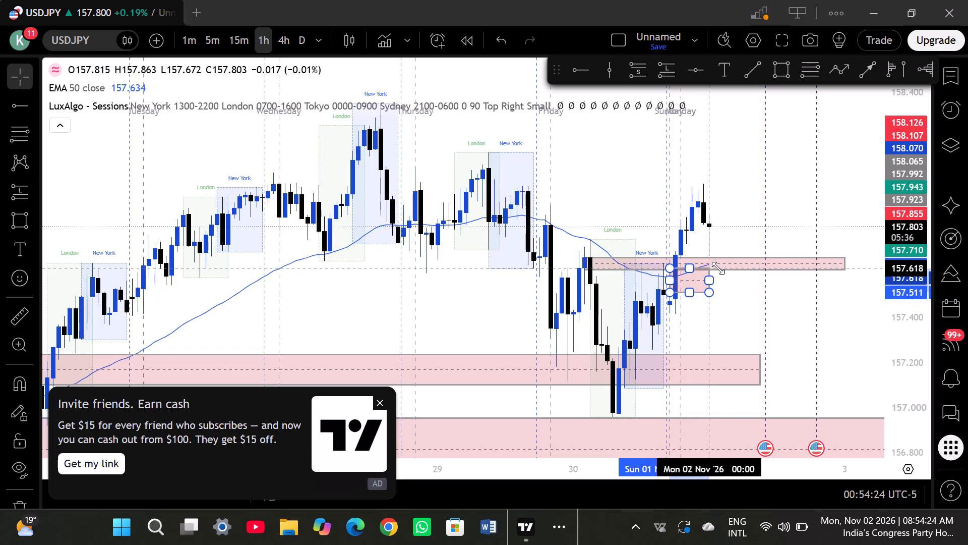
{"action": "left_click_drag", "start_coordinate": [718, 268], "coordinate": [844, 259]}
{"action": "left_click", "coordinate": [844, 259]}
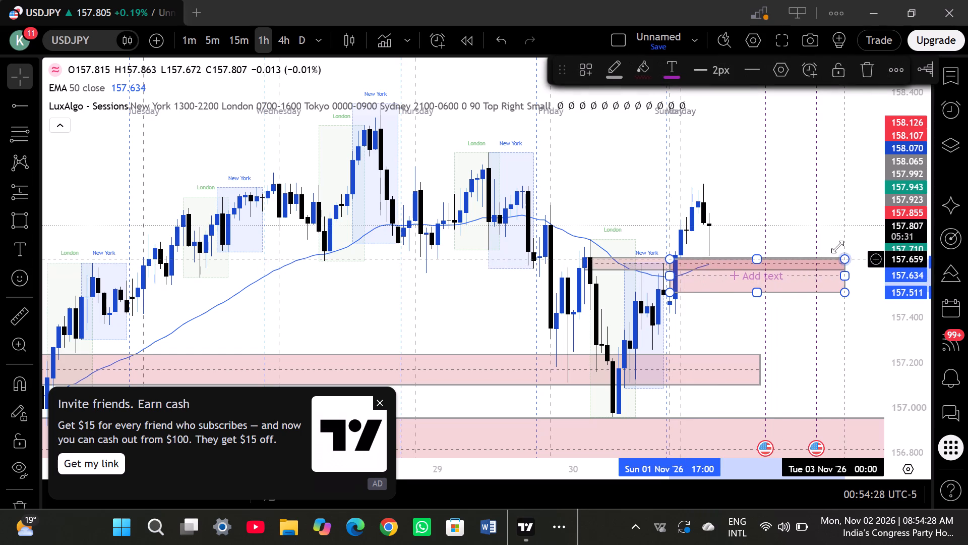
{"action": "left_click", "coordinate": [835, 245]}
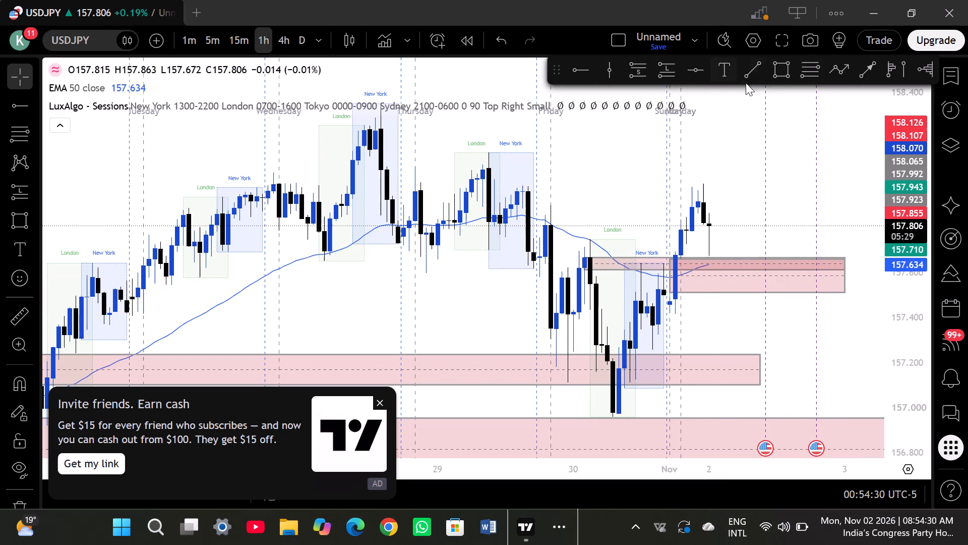
Draw a projected price path from about 157.80 down to 157.665, then up to 158.025 at 2 Nov '26 11:00.
{"action": "left_click", "coordinate": [831, 73]}
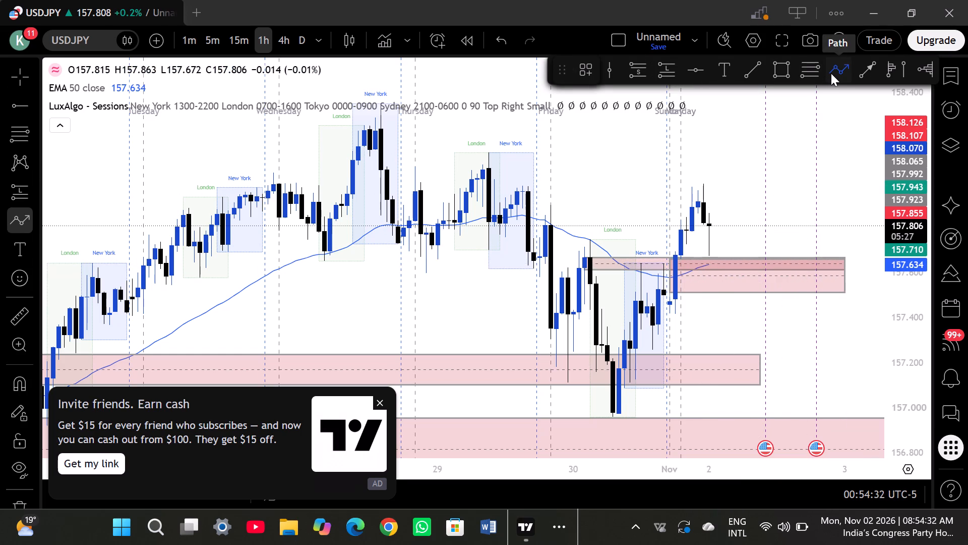
{"action": "left_click", "coordinate": [713, 227]}
{"action": "left_click", "coordinate": [725, 258]}
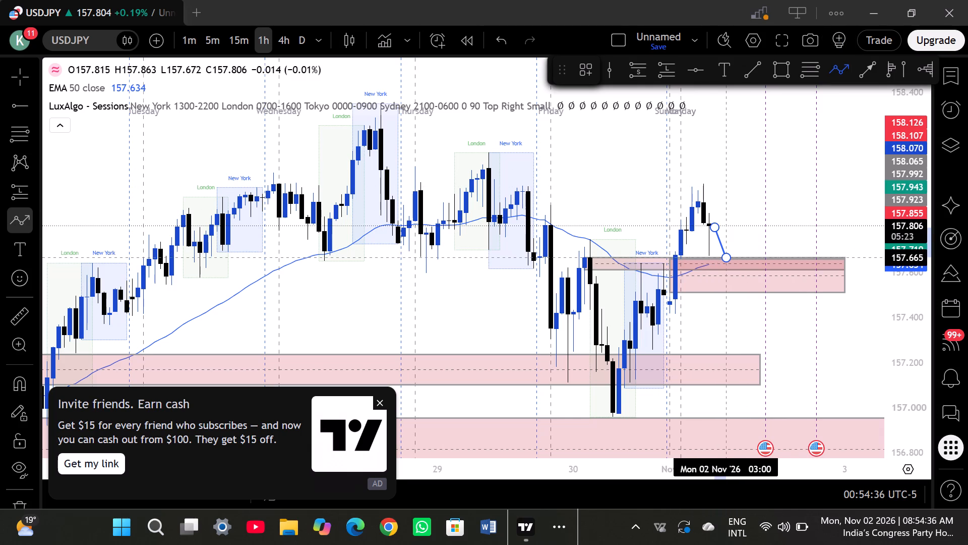
{"action": "left_click", "coordinate": [772, 177]}
{"action": "left_click", "coordinate": [772, 177]}
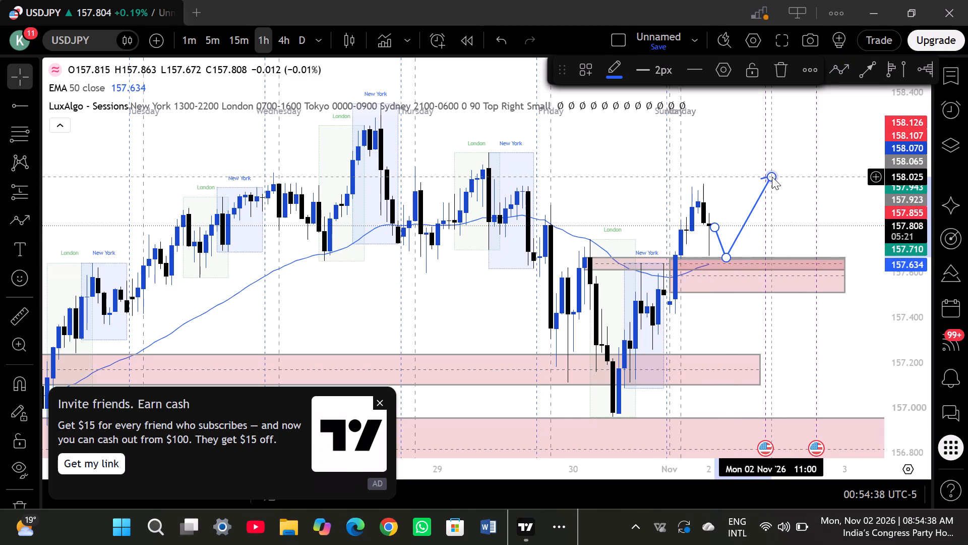
{"action": "left_click", "coordinate": [788, 220]}
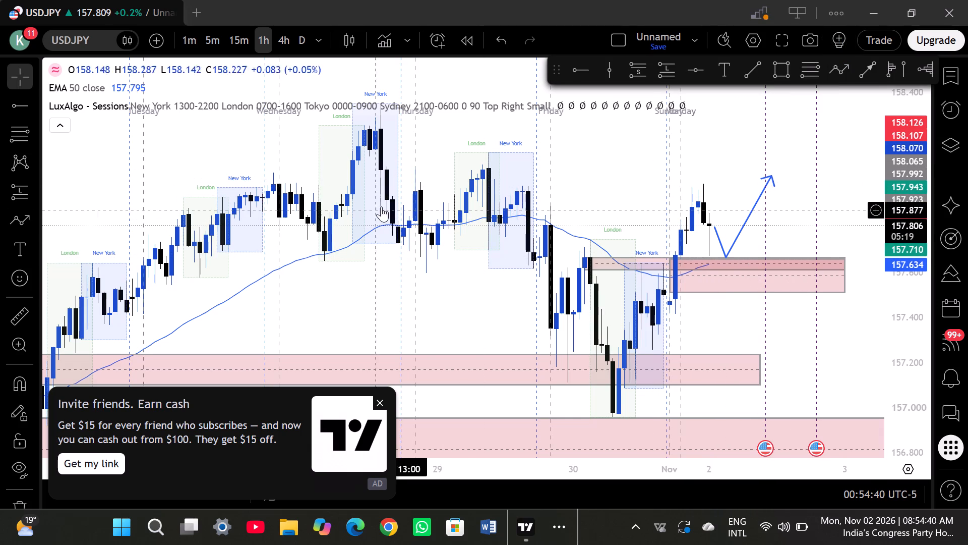
Draw a 1-hour rectangle zone between 157.721 and 157.640, from 27 Oct '26 to 30 Oct '26 04:00.
{"action": "scroll", "coordinate": [451, 249], "scroll_direction": "down", "scroll_amount": 1}
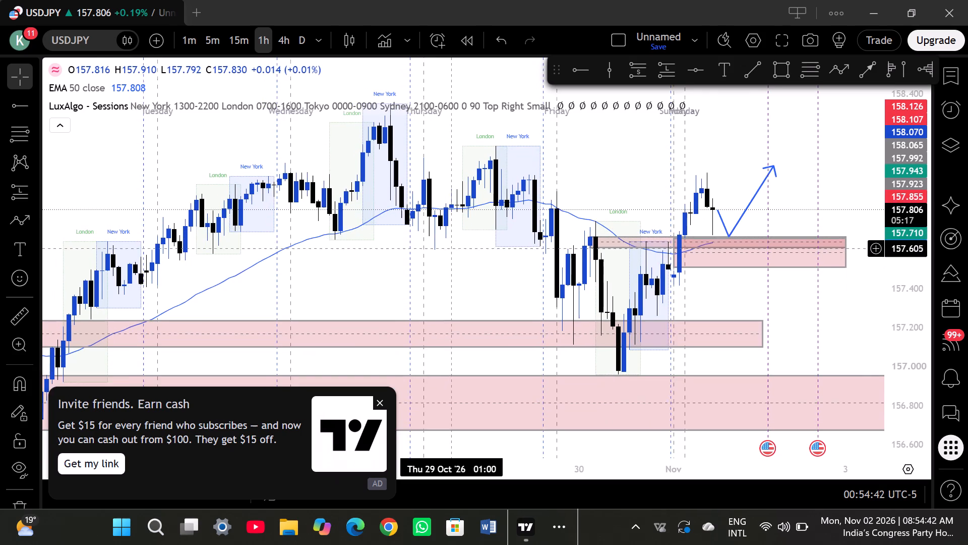
{"action": "scroll", "coordinate": [451, 249], "scroll_direction": "down", "scroll_amount": 1}
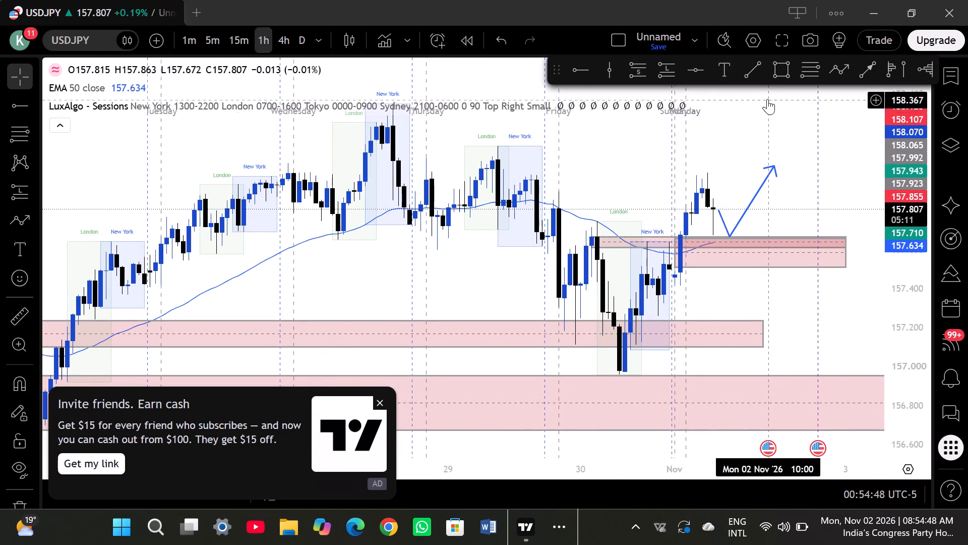
{"action": "left_click", "coordinate": [770, 83]}
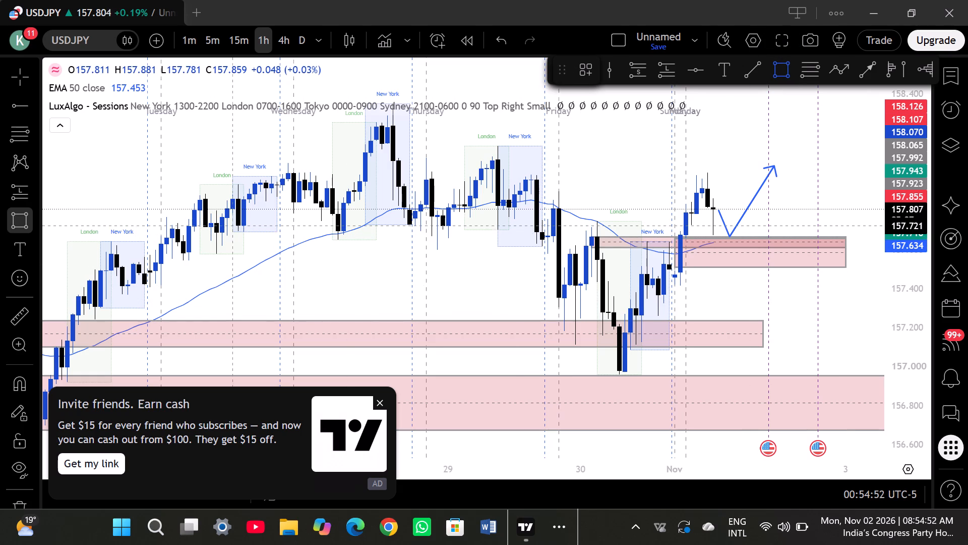
{"action": "left_click", "coordinate": [209, 227]}
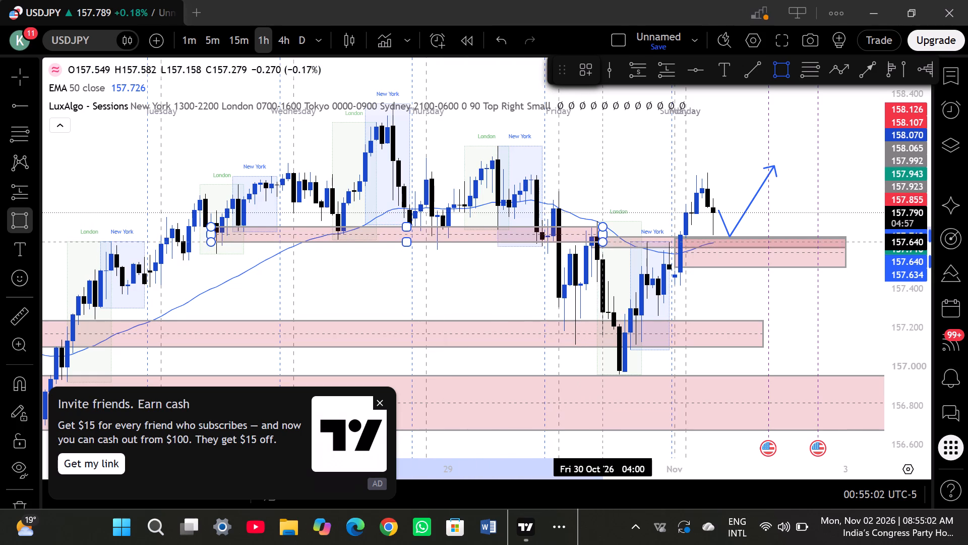
{"action": "left_click", "coordinate": [602, 242]}
{"action": "left_click", "coordinate": [605, 211]}
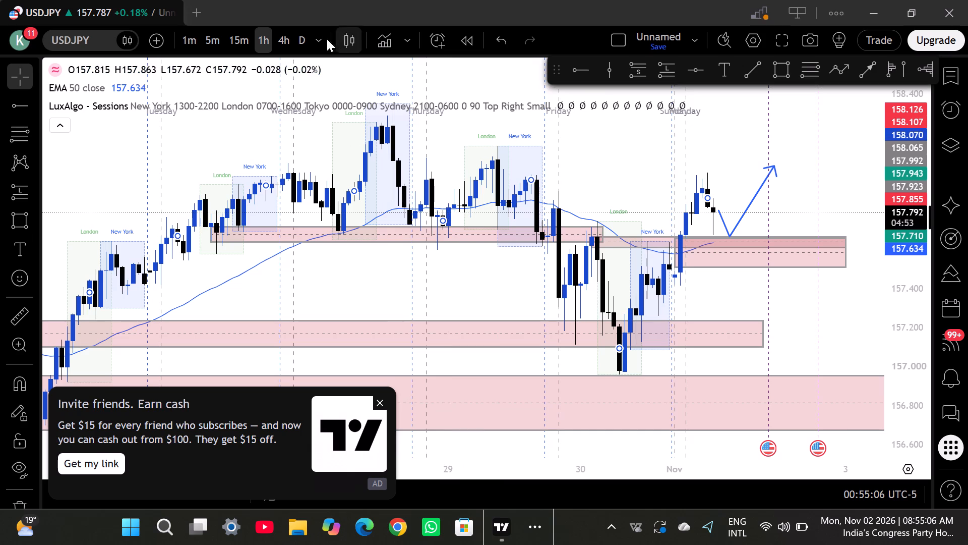
On the 15-minute chart, place a long position at 2 Nov '26 01:30 with entry 157.668 and stop 157.490.
{"action": "left_click", "coordinate": [232, 44]}
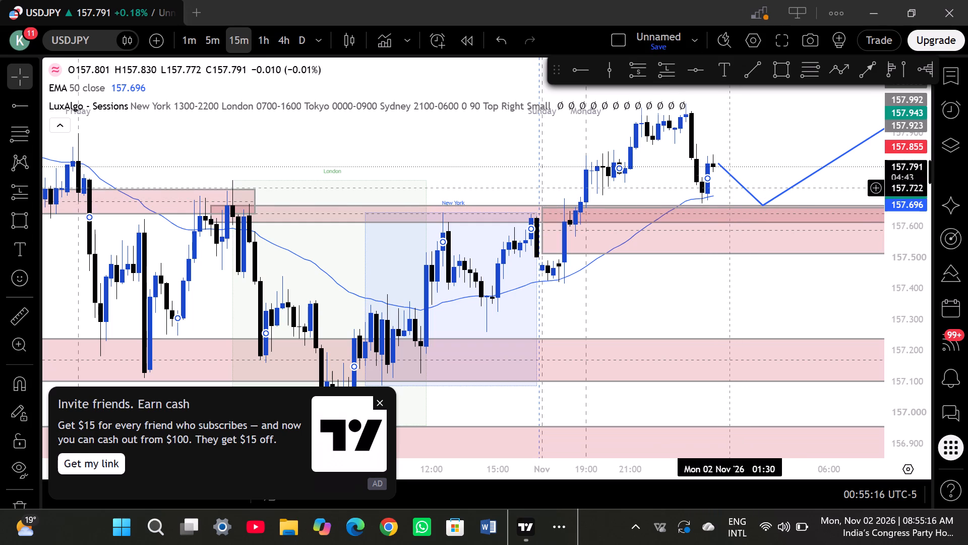
{"action": "left_click", "coordinate": [667, 70]}
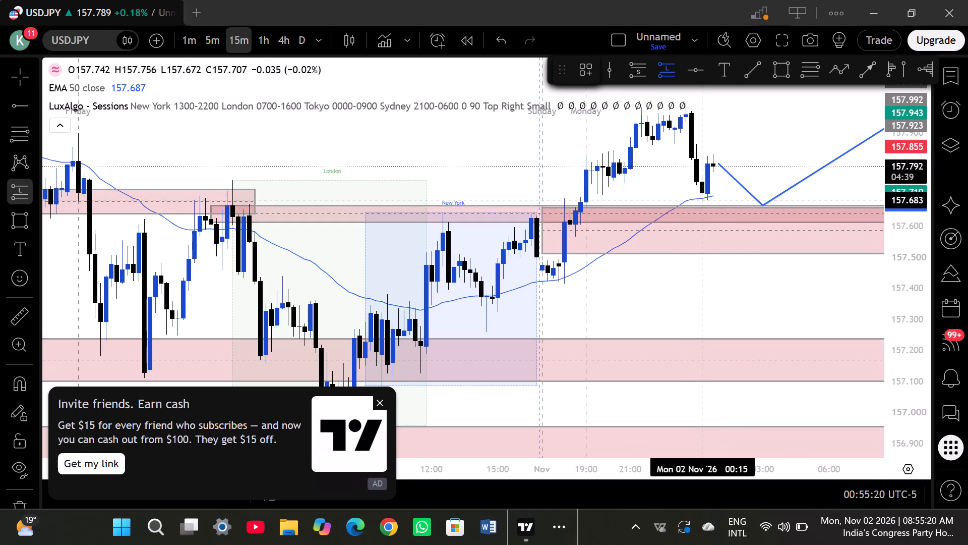
{"action": "left_click", "coordinate": [729, 205]}
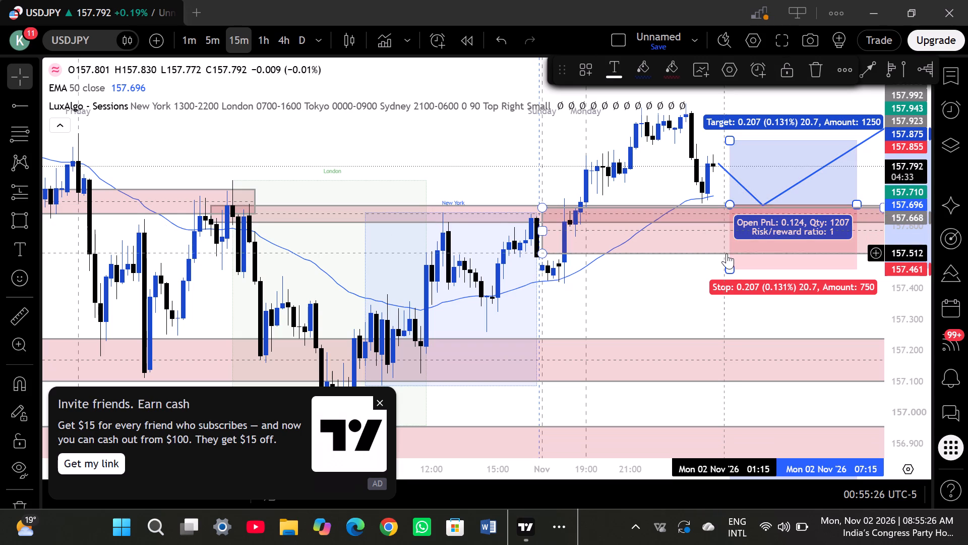
{"action": "left_click", "coordinate": [729, 265]}
{"action": "left_click_drag", "start_coordinate": [729, 265], "coordinate": [729, 264]}
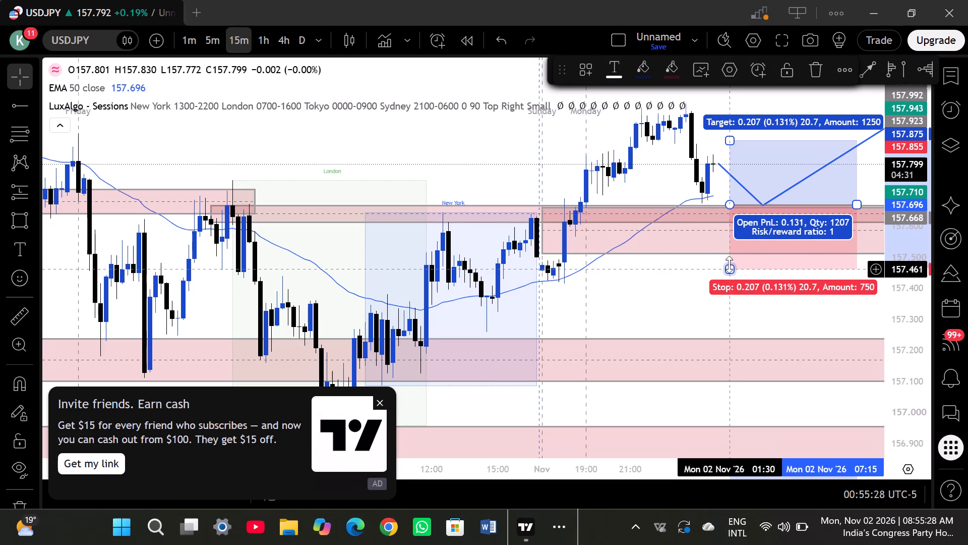
{"action": "left_click_drag", "start_coordinate": [729, 264], "coordinate": [729, 260]}
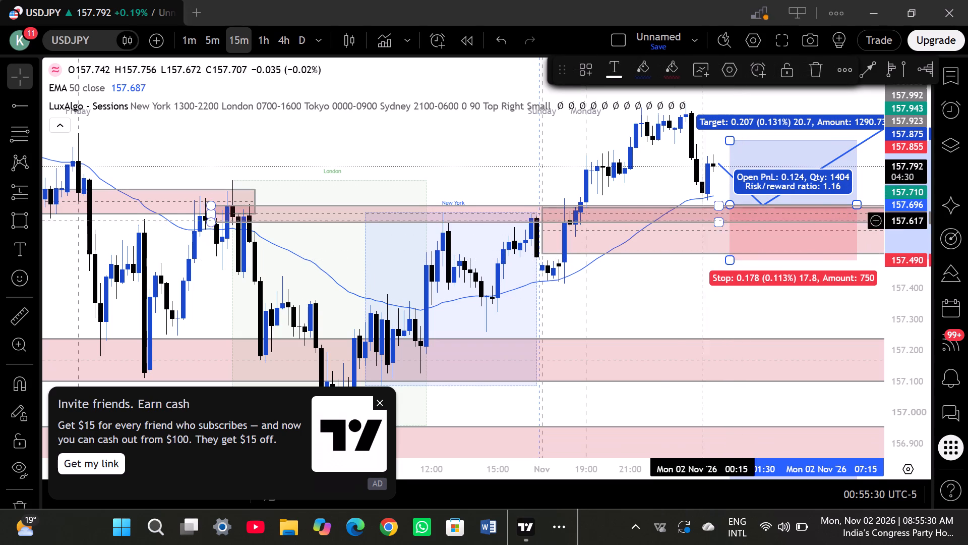
Raise the long position's target to 158.034, for a risk/reward ratio of 2.06.
{"action": "scroll", "coordinate": [668, 309], "scroll_direction": "down", "scroll_amount": 5}
{"action": "scroll", "coordinate": [668, 309], "scroll_direction": "left", "scroll_amount": 2}
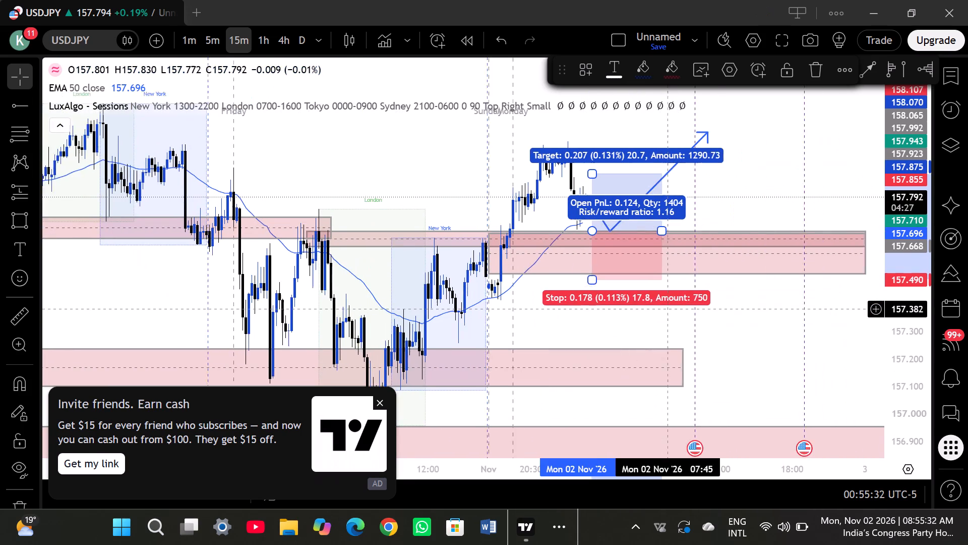
{"action": "scroll", "coordinate": [668, 309], "scroll_direction": "left", "scroll_amount": 2}
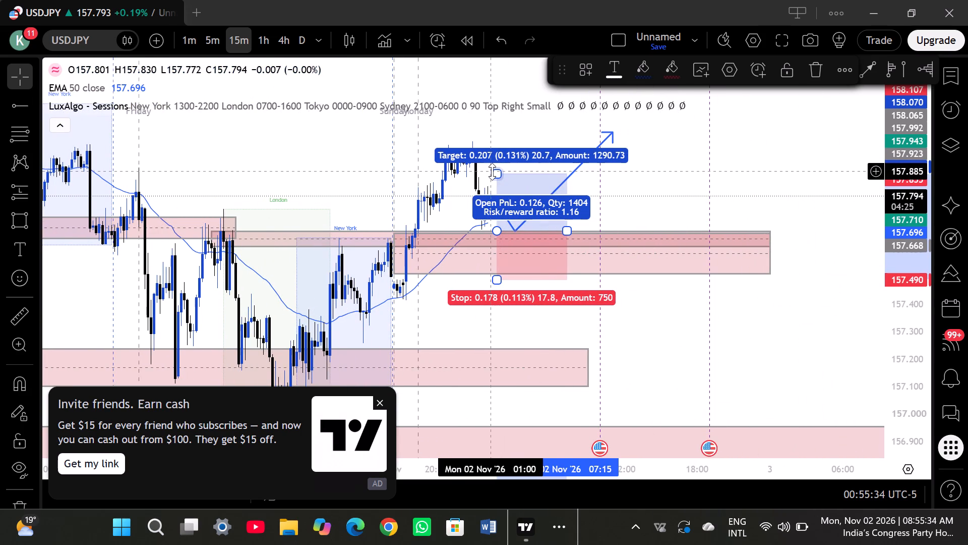
{"action": "left_click_drag", "start_coordinate": [495, 172], "coordinate": [498, 132]}
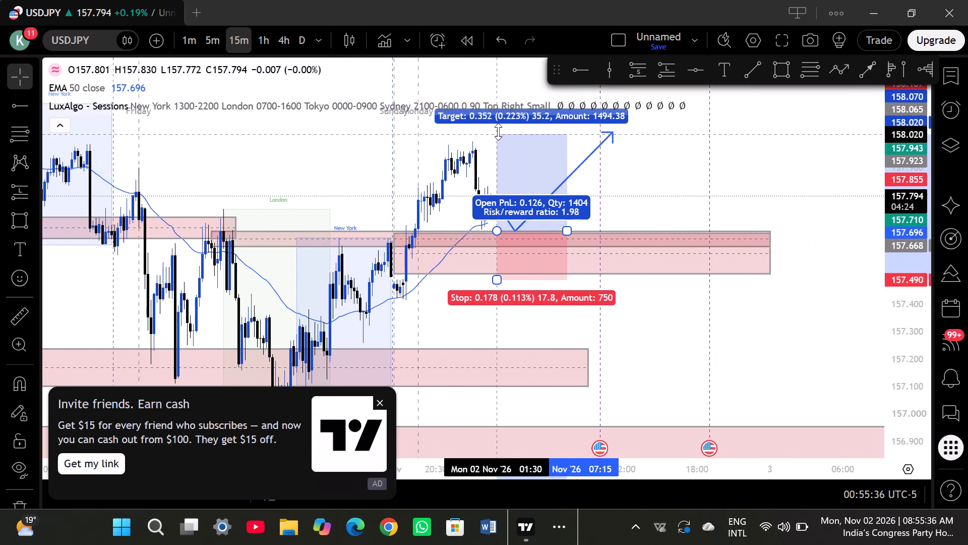
{"action": "left_click_drag", "start_coordinate": [498, 132], "coordinate": [498, 130]}
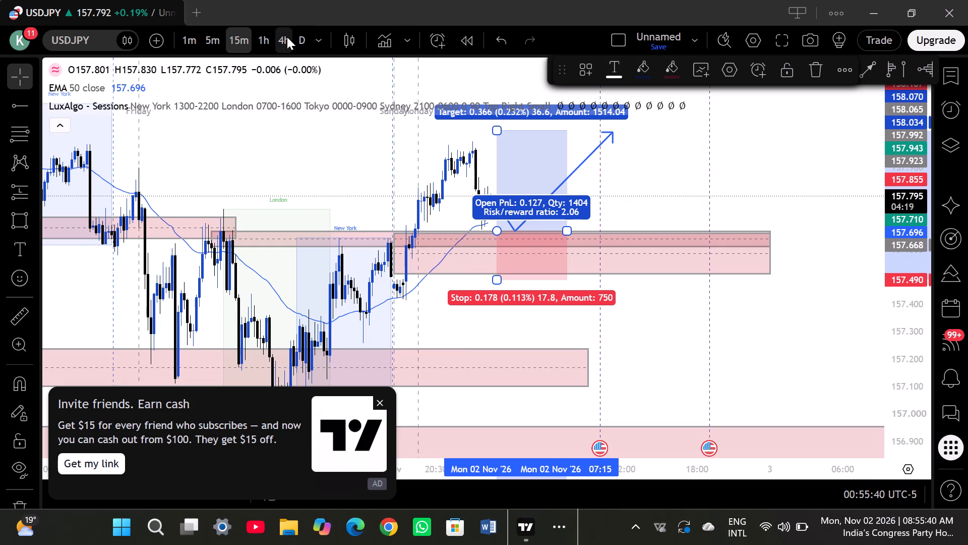
Switch the USDJPY chart to the 4-hour timeframe and deselect the long position.
{"action": "left_click", "coordinate": [287, 37]}
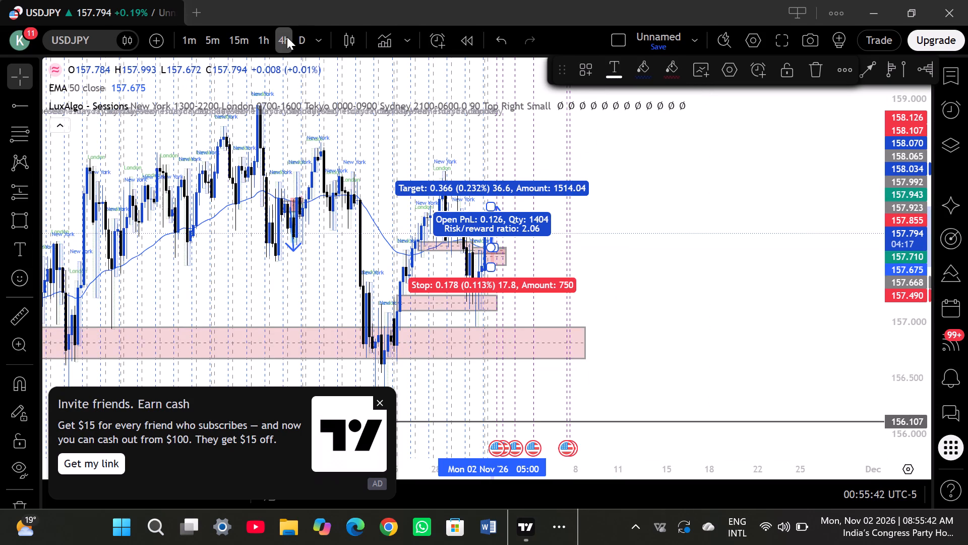
{"action": "left_click", "coordinate": [599, 211]}
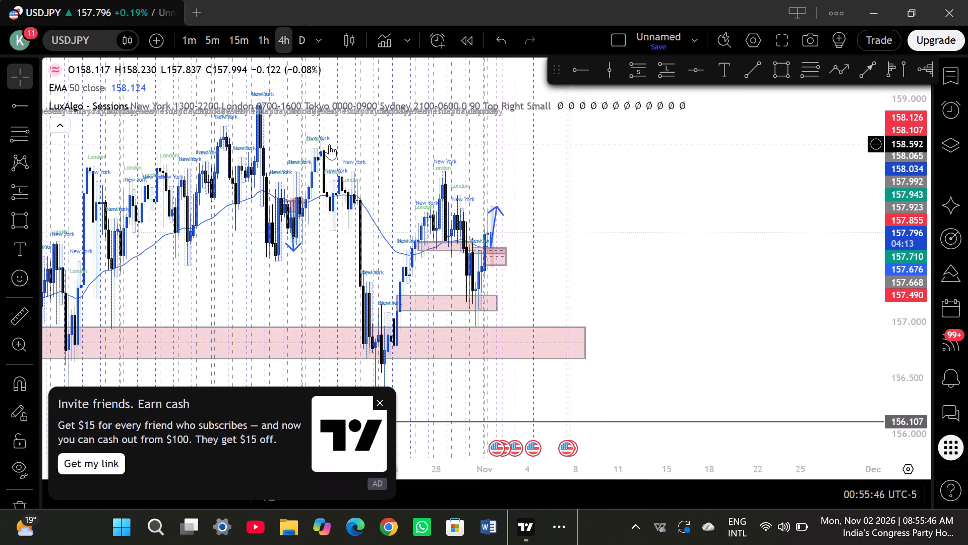
On the 4-hour chart, draw a horizontal ray at 158.348 starting at the 28 Oct '26 14:00 swing high.
{"action": "left_click", "coordinate": [585, 68]}
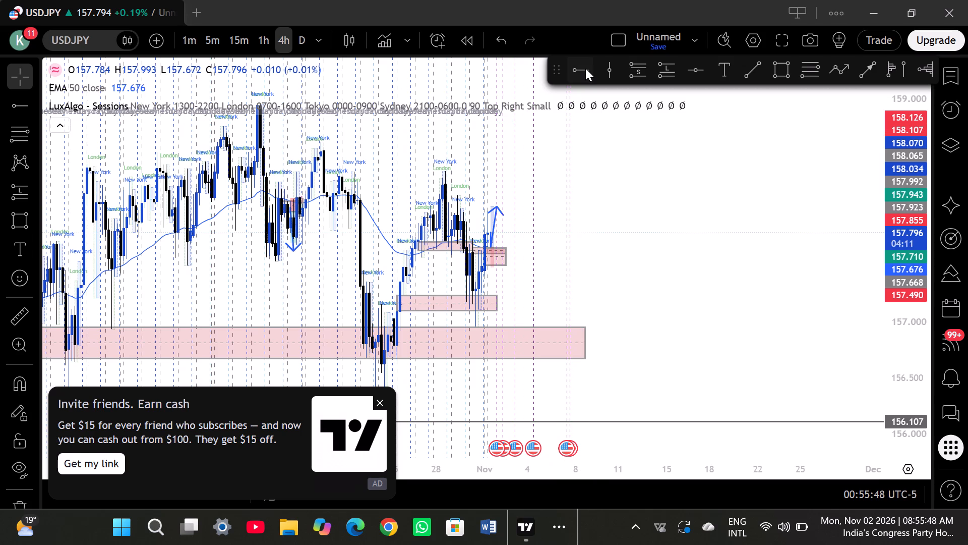
{"action": "left_click", "coordinate": [444, 171]}
{"action": "double_click", "coordinate": [565, 188]}
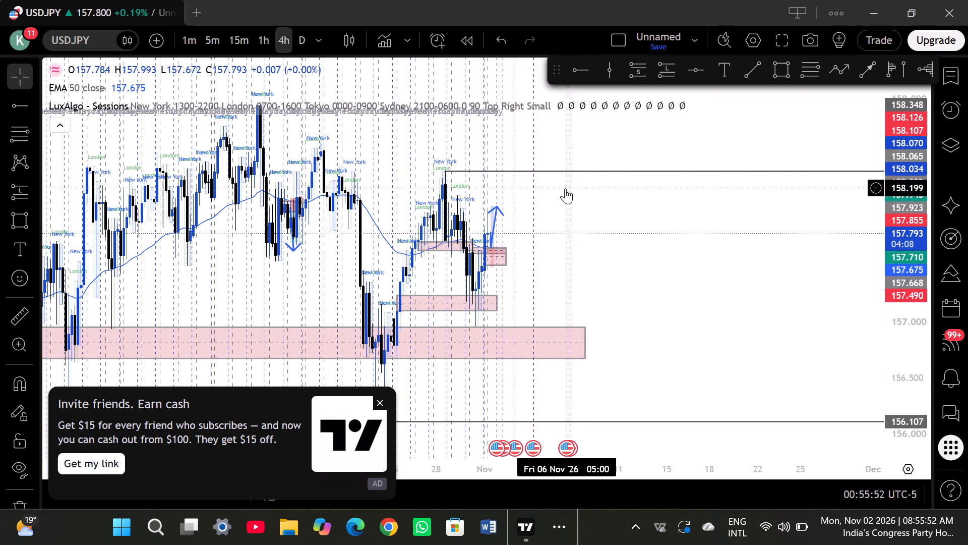
On the 1-hour chart, draw a horizontal ray at 158.144 starting from Thursday's New York session high.
{"action": "left_click", "coordinate": [258, 47]}
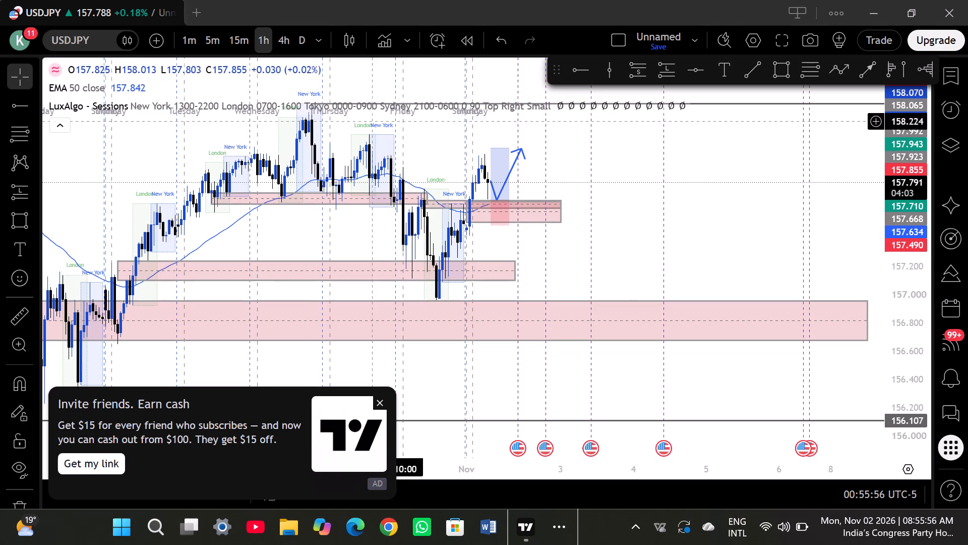
{"action": "left_click", "coordinate": [572, 77]}
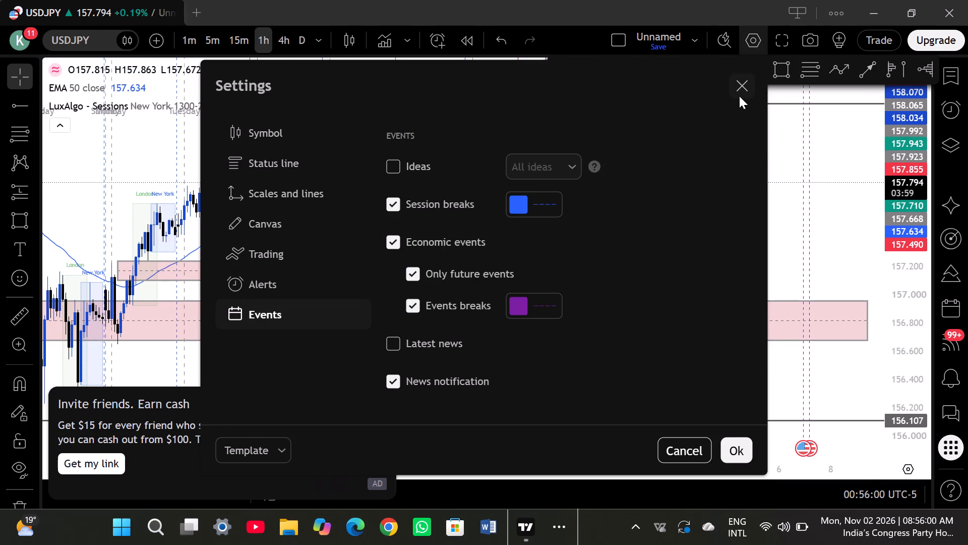
{"action": "left_click", "coordinate": [739, 96]}
{"action": "left_click", "coordinate": [586, 73]}
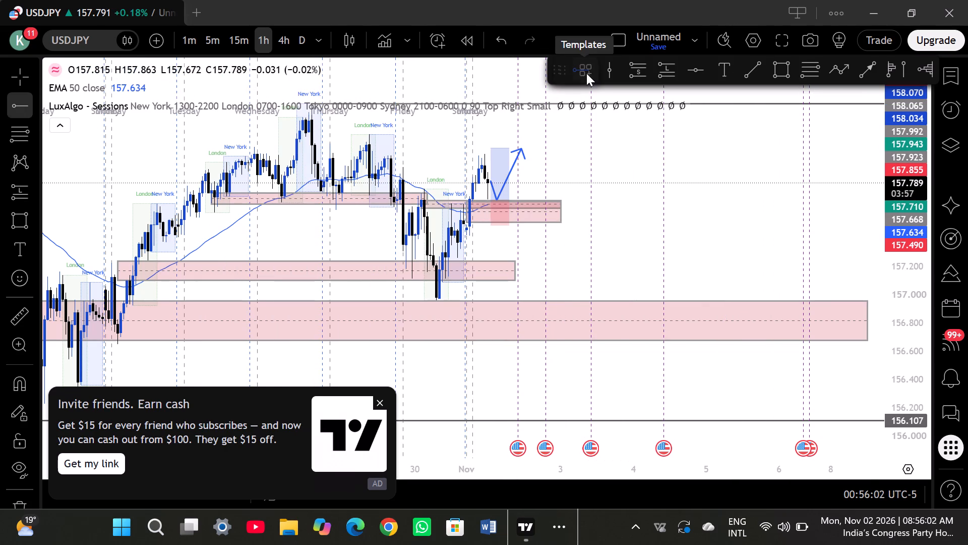
{"action": "left_click", "coordinate": [370, 133]}
{"action": "left_click", "coordinate": [559, 155]}
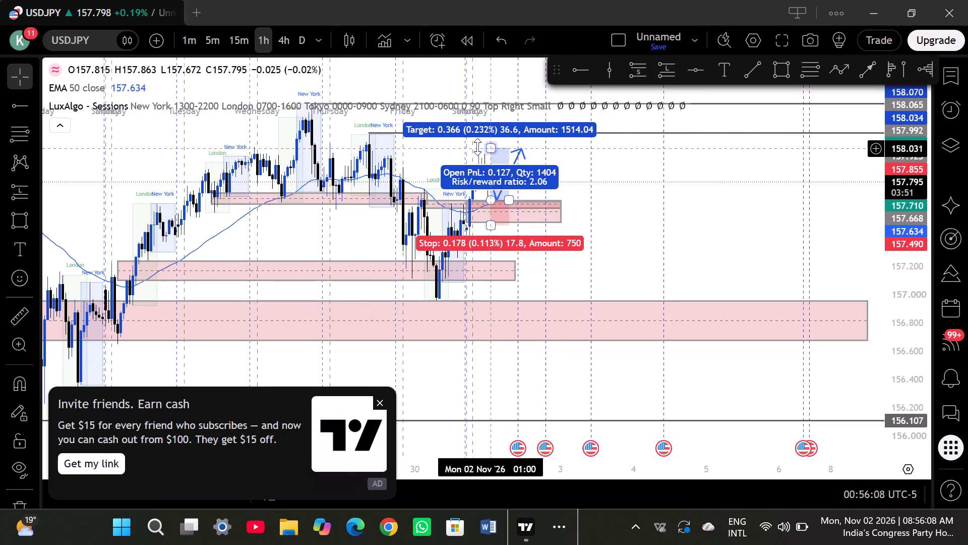
On the 15-minute chart, raise the long position's target to 158.355 for a risk/reward ratio of 3.86, and deselect it.
{"action": "left_click", "coordinate": [234, 46]}
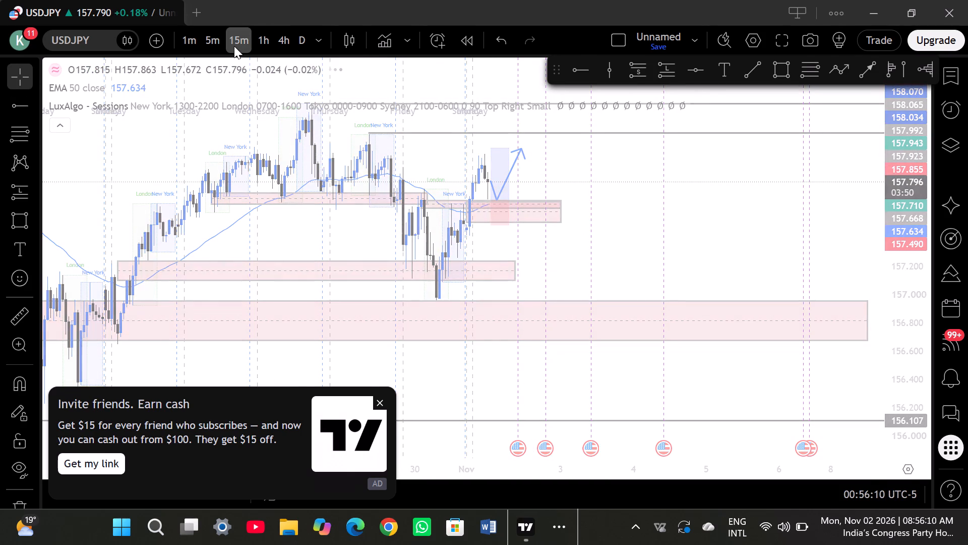
{"action": "scroll", "coordinate": [511, 264], "scroll_direction": "down", "scroll_amount": 1}
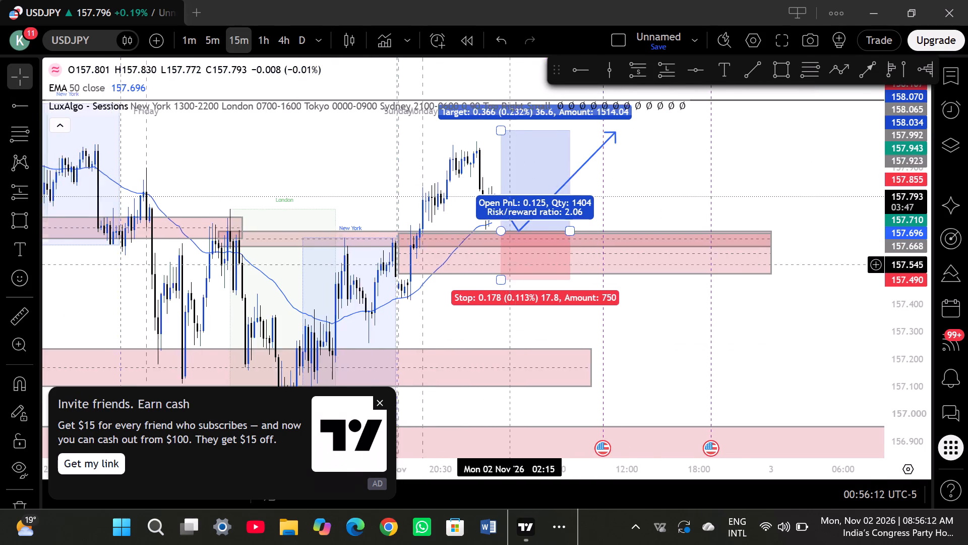
{"action": "scroll", "coordinate": [511, 264], "scroll_direction": "down", "scroll_amount": 6}
{"action": "scroll", "coordinate": [511, 264], "scroll_direction": "left", "scroll_amount": 1}
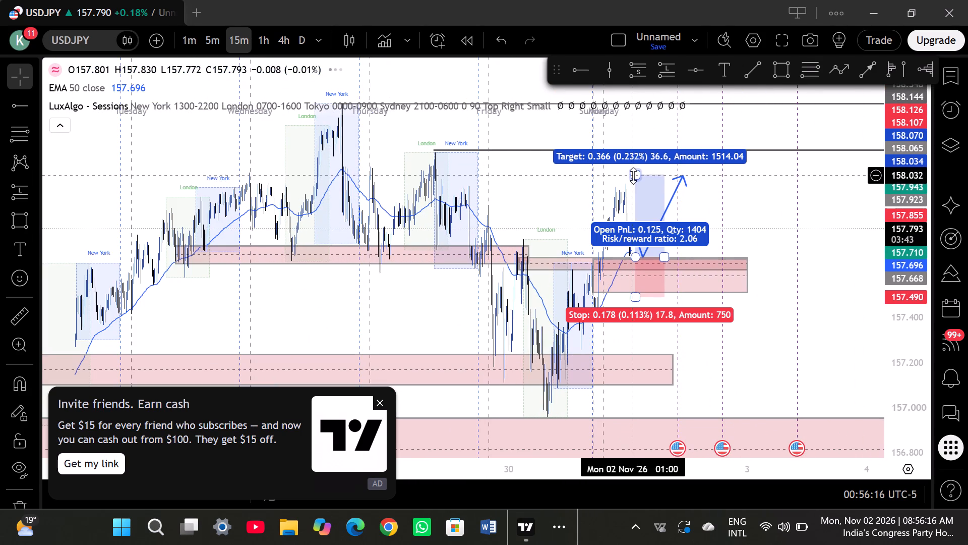
{"action": "left_click_drag", "start_coordinate": [634, 176], "coordinate": [634, 94]}
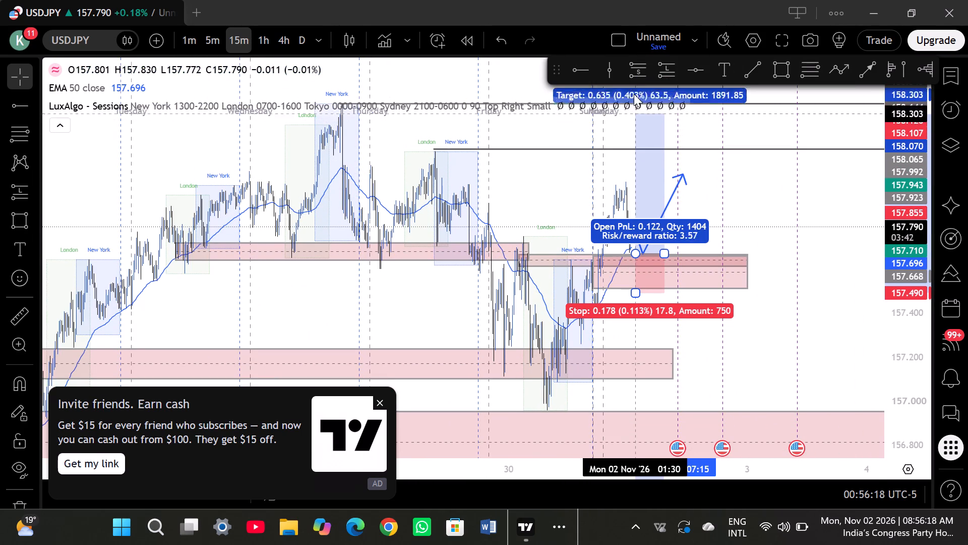
{"action": "left_click_drag", "start_coordinate": [634, 94], "coordinate": [636, 102]}
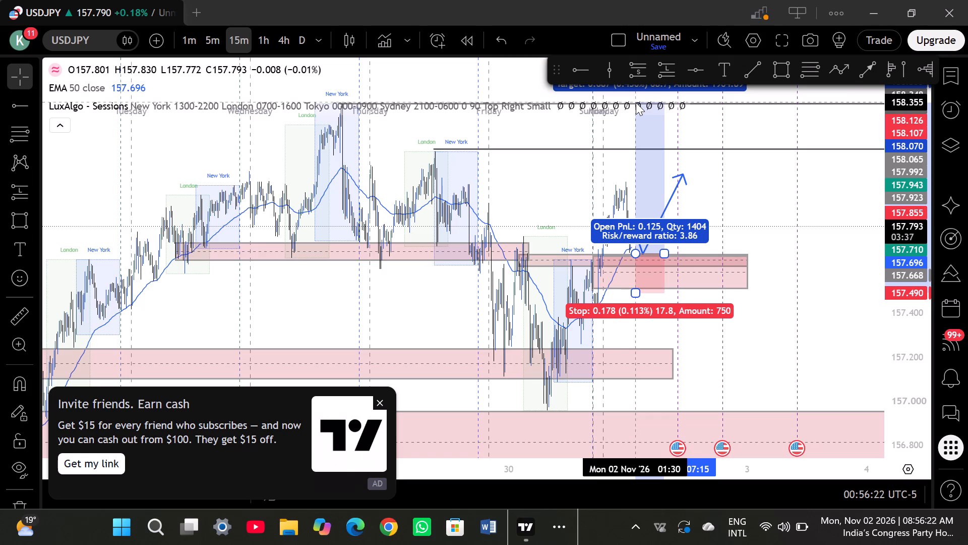
{"action": "left_click", "coordinate": [595, 115]}
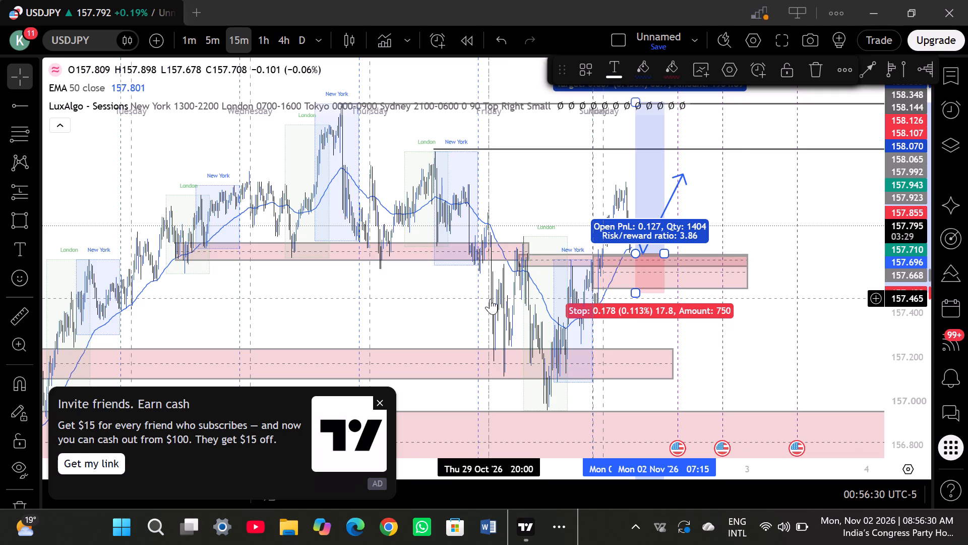
{"action": "scroll", "coordinate": [493, 304], "scroll_direction": "up", "scroll_amount": 1}
{"action": "scroll", "coordinate": [493, 304], "scroll_direction": "right", "scroll_amount": 2}
{"action": "scroll", "coordinate": [493, 304], "scroll_direction": "up", "scroll_amount": 1}
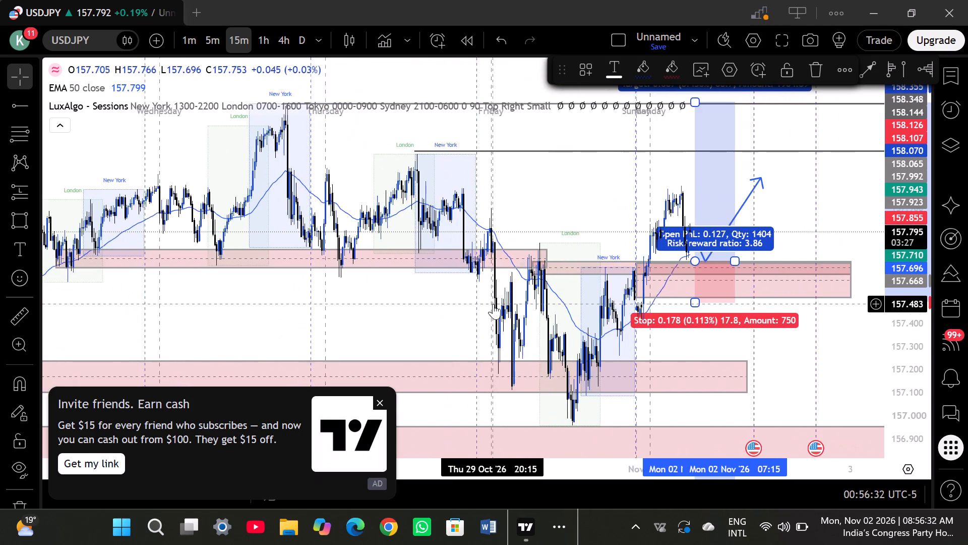
{"action": "scroll", "coordinate": [493, 304], "scroll_direction": "up", "scroll_amount": 7}
{"action": "scroll", "coordinate": [493, 304], "scroll_direction": "right", "scroll_amount": 1}
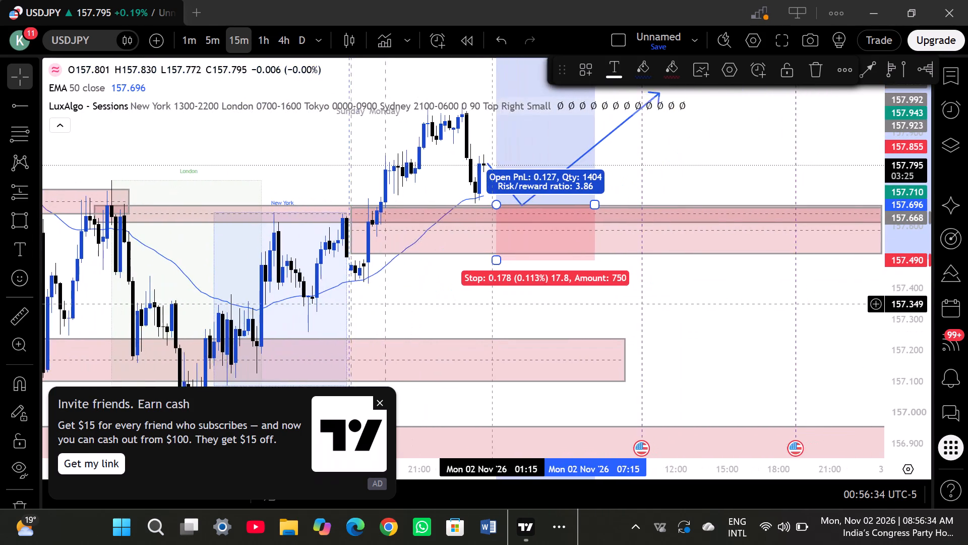
{"action": "scroll", "coordinate": [493, 304], "scroll_direction": "up", "scroll_amount": 2}
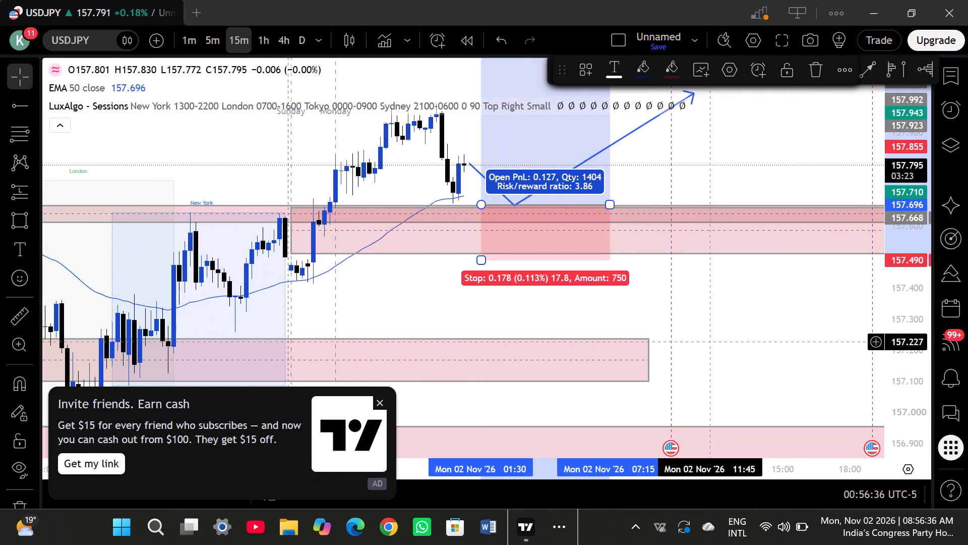
{"action": "left_click", "coordinate": [711, 342]}
Switch the chart to XAUUSD, dismiss the ads, and examine the recent 15-minute price action around the marked levels and long positions.
{"action": "left_click", "coordinate": [94, 45]}
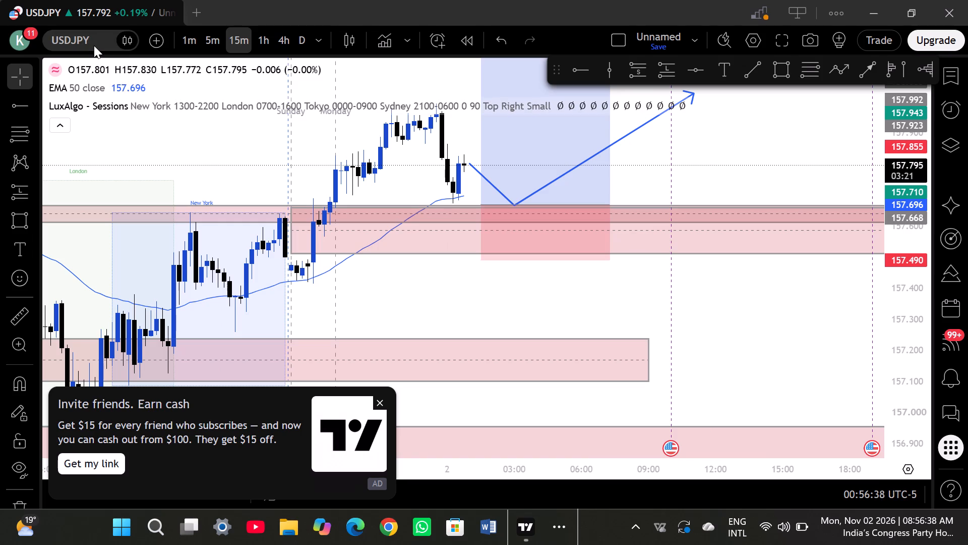
{"action": "key", "text": "BackSpace"}
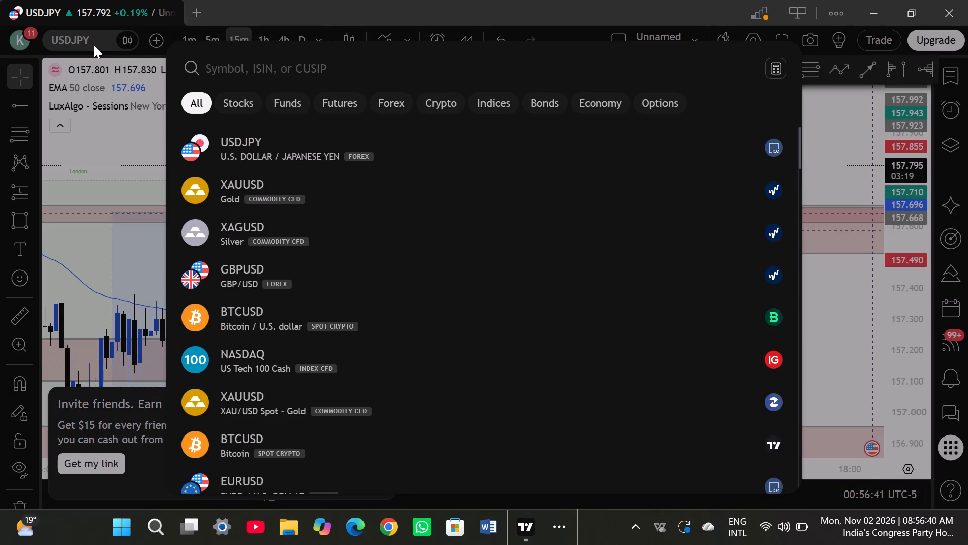
{"action": "left_click", "coordinate": [309, 191]}
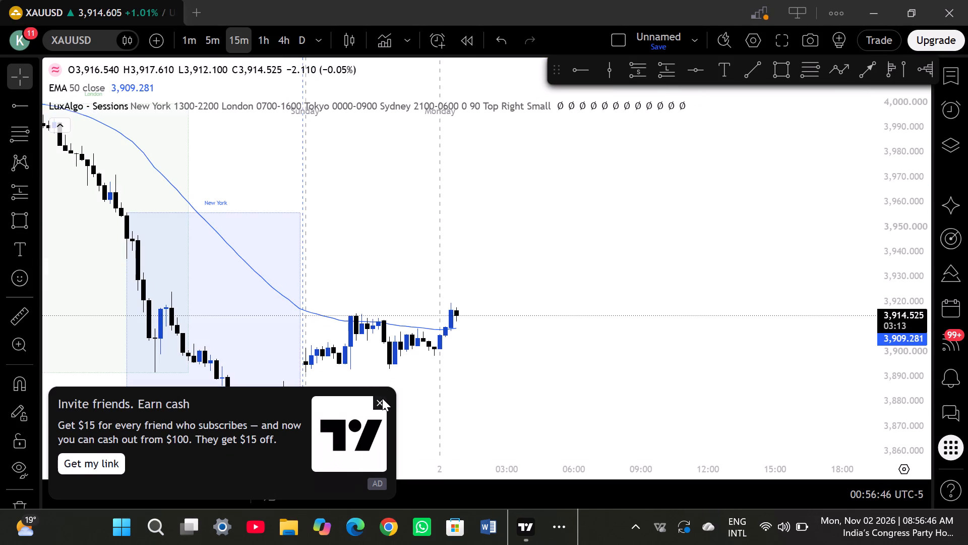
{"action": "left_click", "coordinate": [382, 398]}
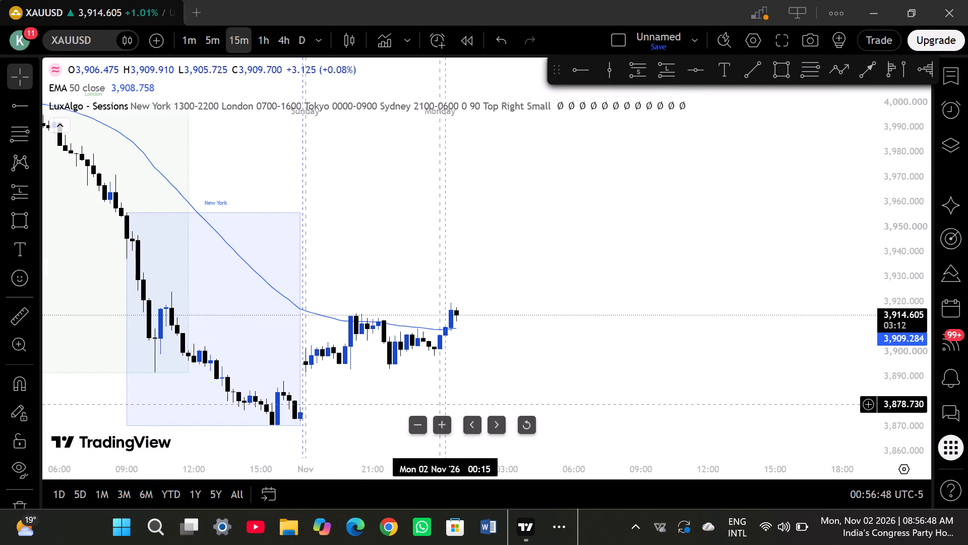
{"action": "scroll", "coordinate": [450, 379], "scroll_direction": "right", "scroll_amount": 1}
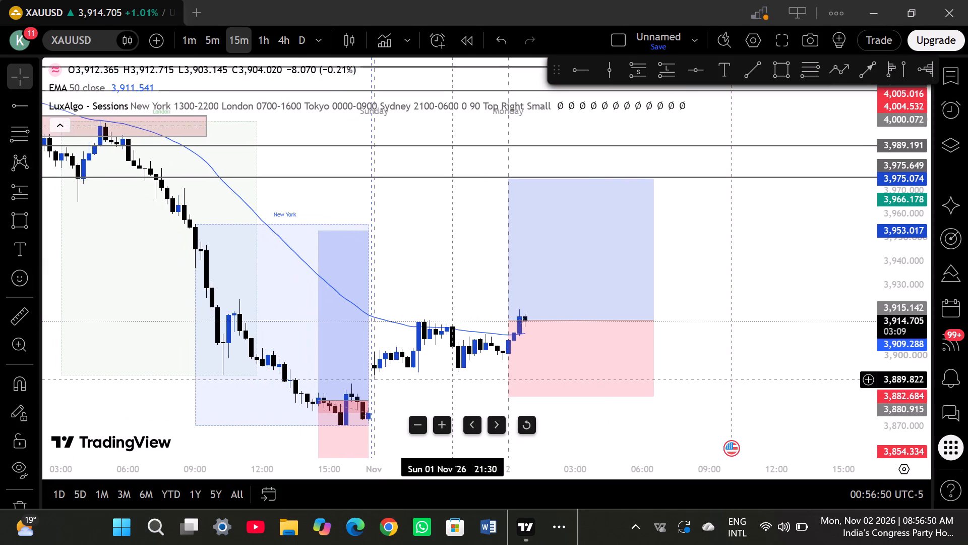
{"action": "scroll", "coordinate": [450, 379], "scroll_direction": "right", "scroll_amount": 2}
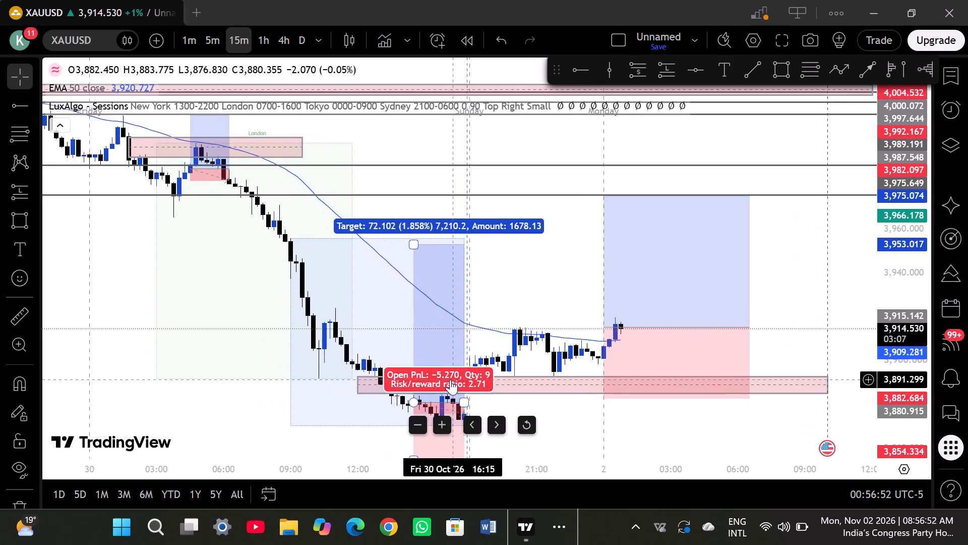
{"action": "scroll", "coordinate": [450, 379], "scroll_direction": "right", "scroll_amount": 2}
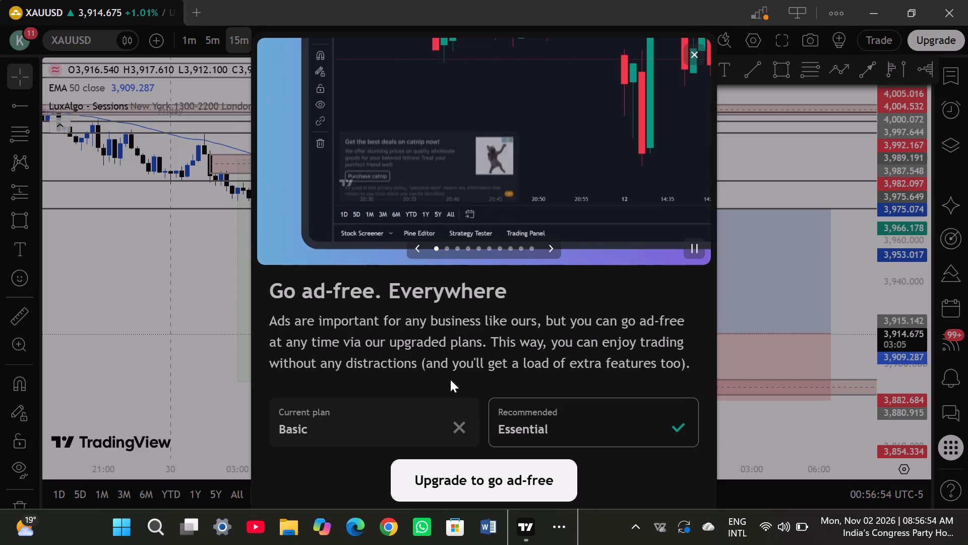
{"action": "left_click", "coordinate": [693, 57]}
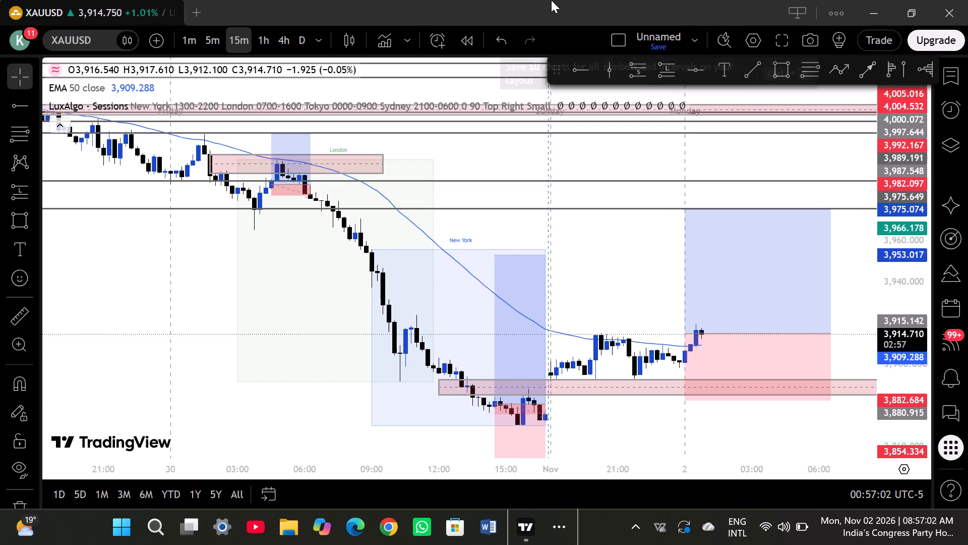
Switch the chart to XAGUSD and review its 15-minute price action around the long position.
{"action": "left_click", "coordinate": [98, 44]}
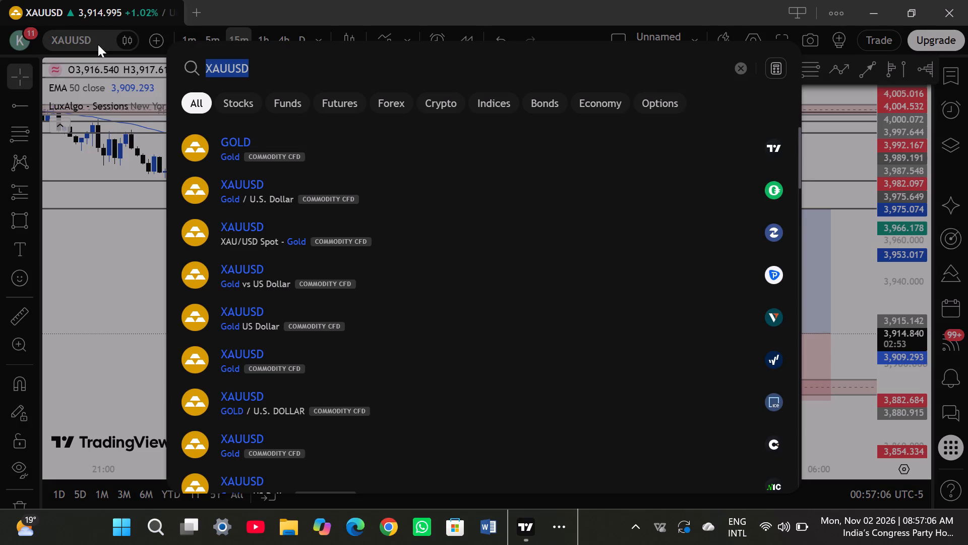
{"action": "key", "text": "BackSpace"}
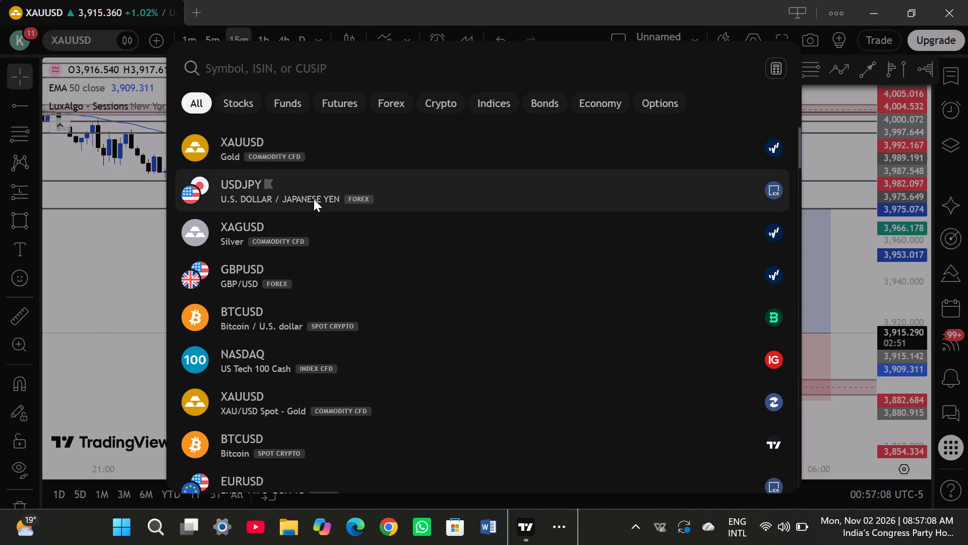
{"action": "left_click", "coordinate": [327, 220]}
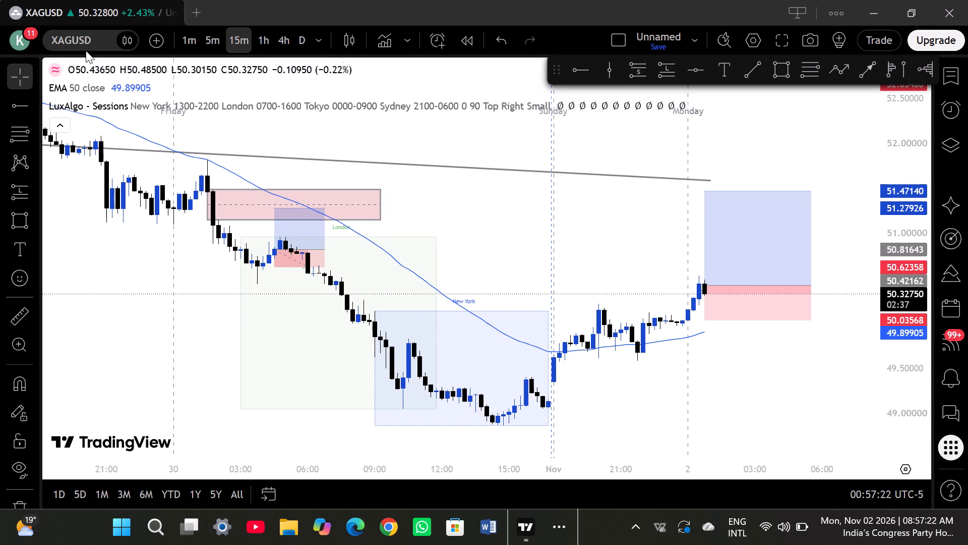
Switch the chart to the NASDAQ US Tech 100 Cash symbol.
{"action": "left_click", "coordinate": [98, 44]}
{"action": "left_click", "coordinate": [98, 44]}
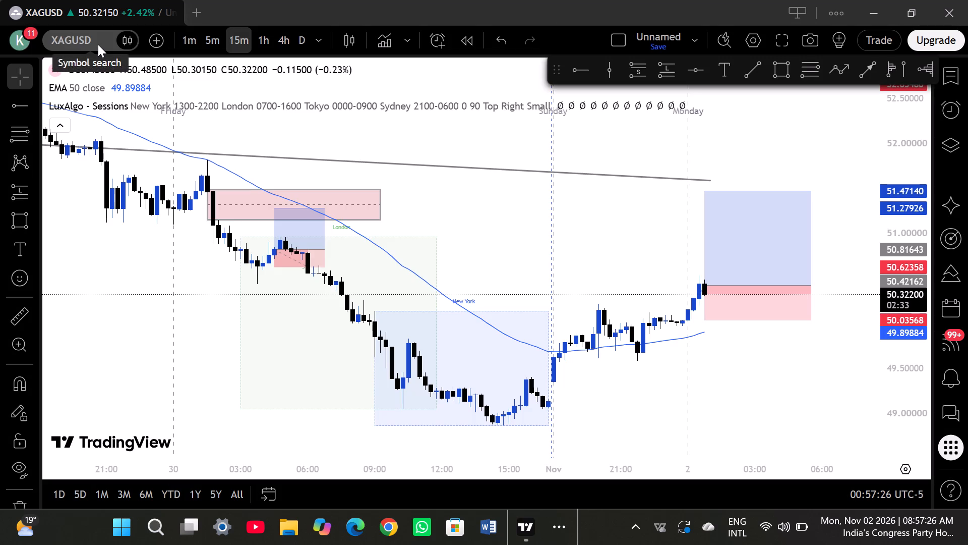
{"action": "left_click", "coordinate": [98, 44]}
{"action": "key", "text": "BackSpace"}
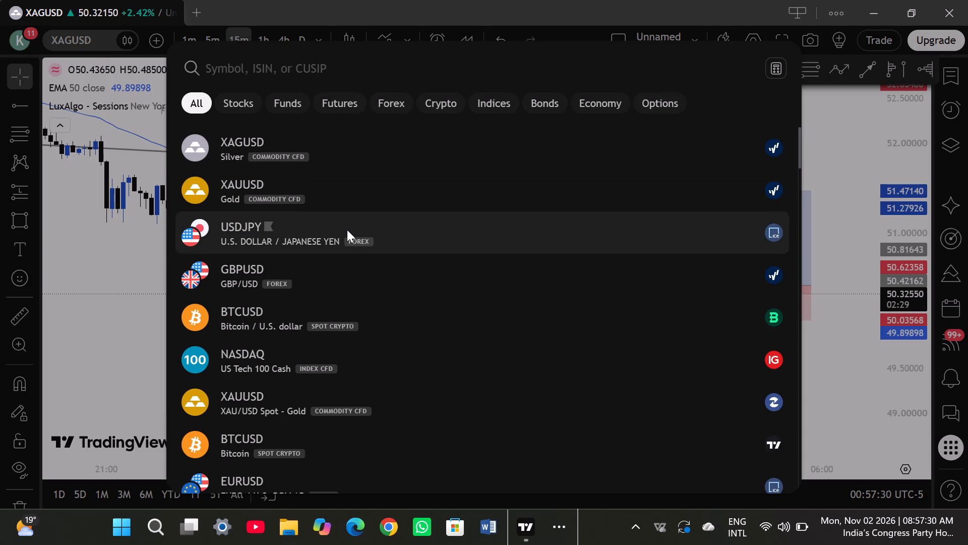
{"action": "left_click", "coordinate": [370, 361]}
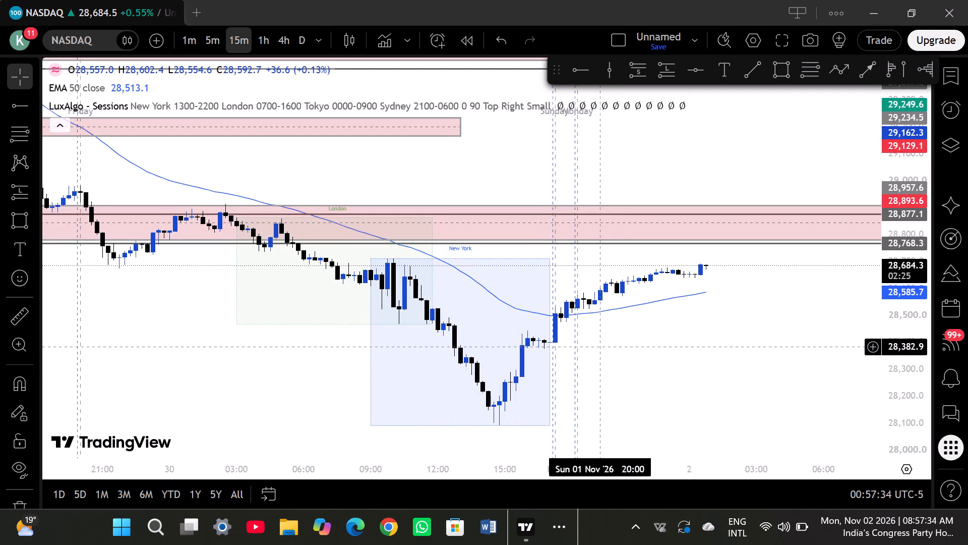
Draw a 15-minute rectangle zone between 28,404.2 and 28,478.1, from 30 Oct '26 17:00 to 2 Nov '26 02:30.
{"action": "scroll", "coordinate": [601, 347], "scroll_direction": "up", "scroll_amount": 1}
{"action": "scroll", "coordinate": [601, 347], "scroll_direction": "right", "scroll_amount": 1}
{"action": "scroll", "coordinate": [601, 347], "scroll_direction": "down", "scroll_amount": 1}
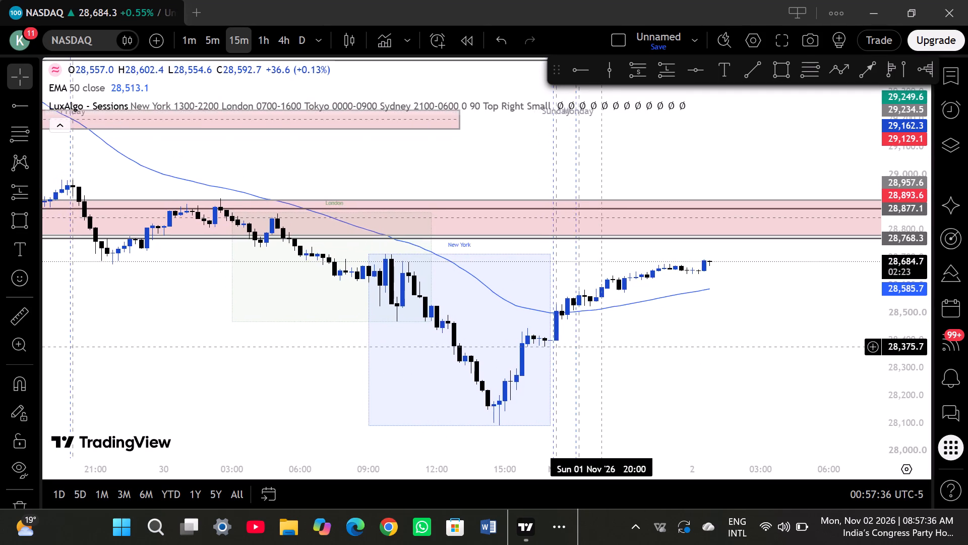
{"action": "scroll", "coordinate": [601, 347], "scroll_direction": "down", "scroll_amount": 4}
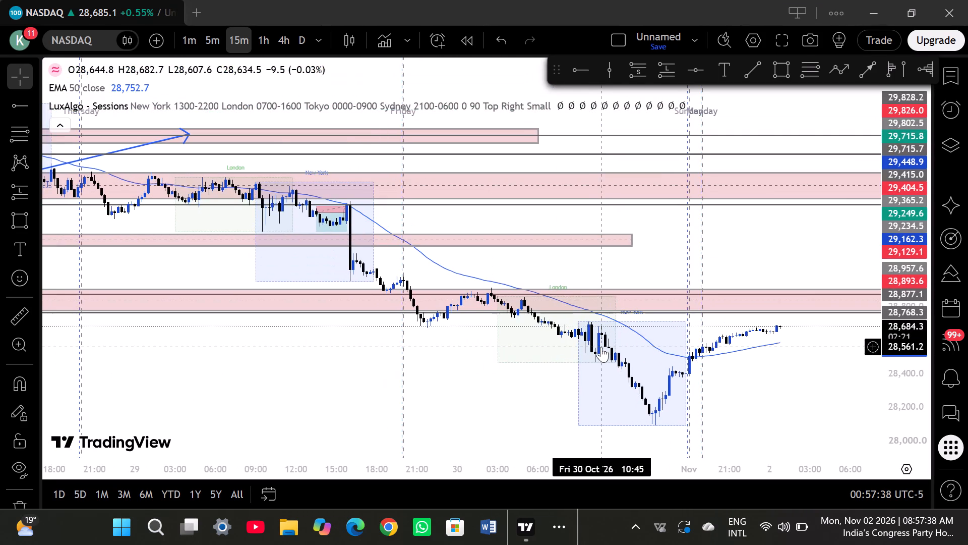
{"action": "scroll", "coordinate": [601, 347], "scroll_direction": "up", "scroll_amount": 6}
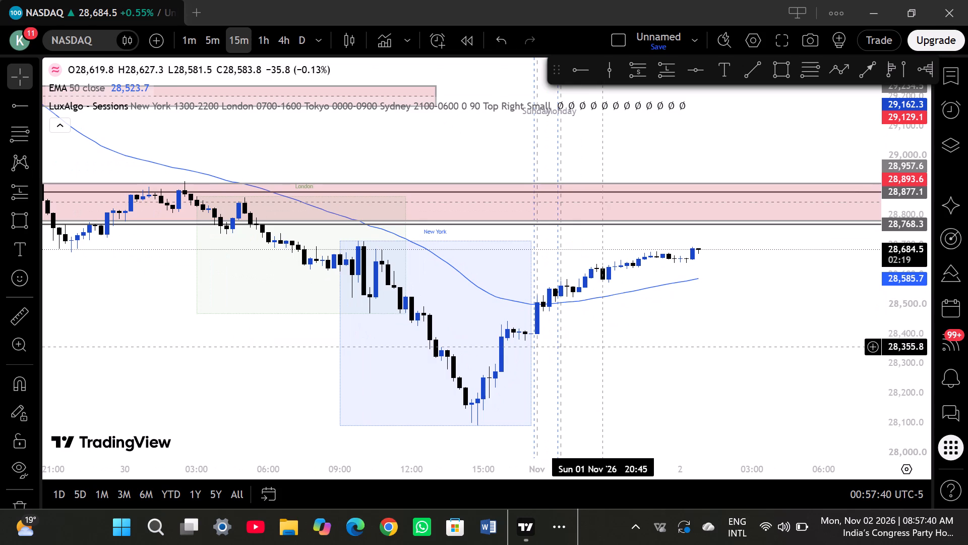
{"action": "left_click", "coordinate": [787, 79]}
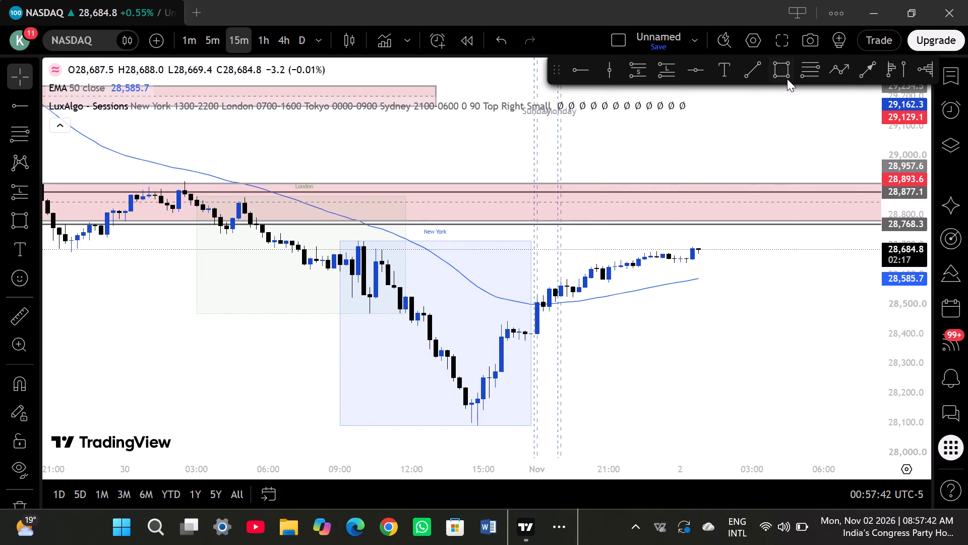
{"action": "left_click", "coordinate": [530, 333]}
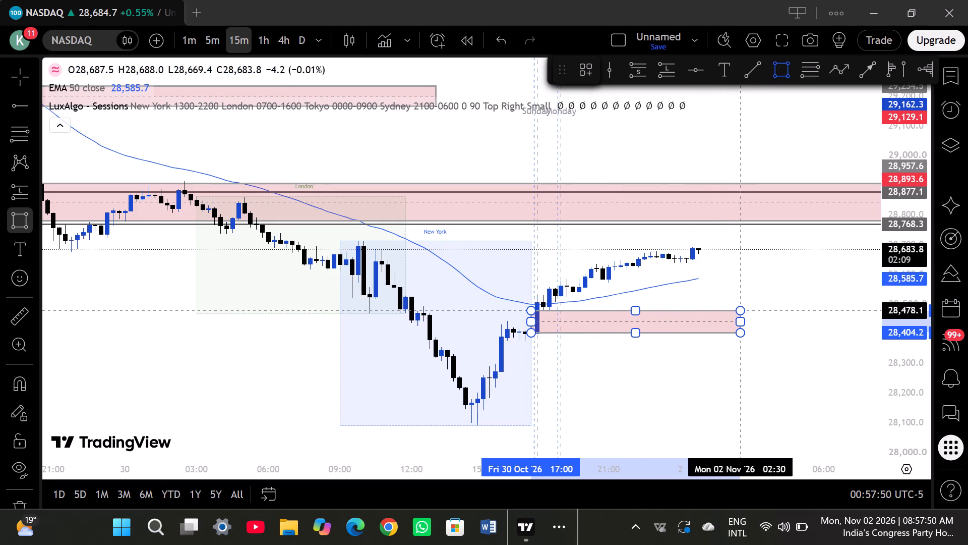
{"action": "left_click", "coordinate": [739, 311]}
{"action": "left_click", "coordinate": [755, 286]}
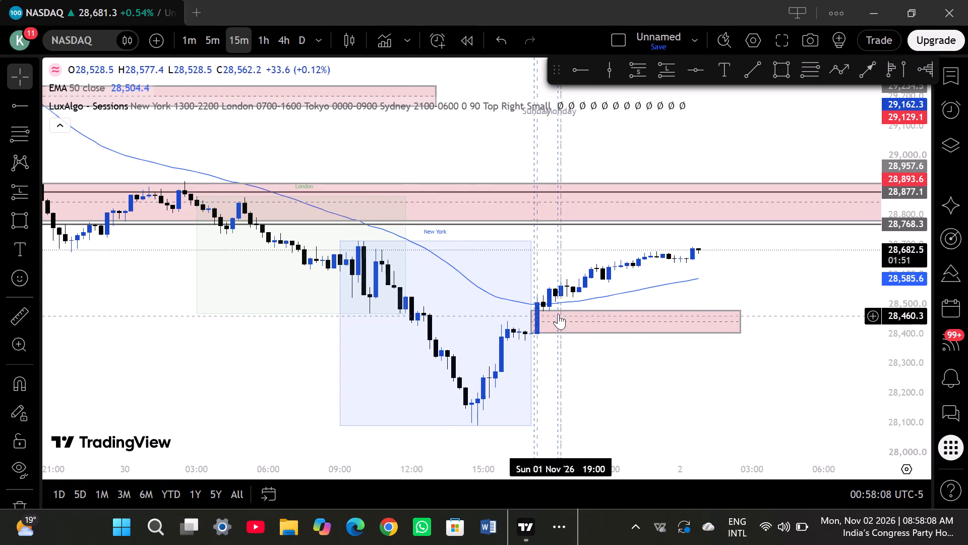
Extend the 28,404 rectangle zone's start back to about 12:15 on 30 Oct '26, with its upper edge at about 28,475.
{"action": "left_click_drag", "start_coordinate": [533, 311], "coordinate": [432, 318]}
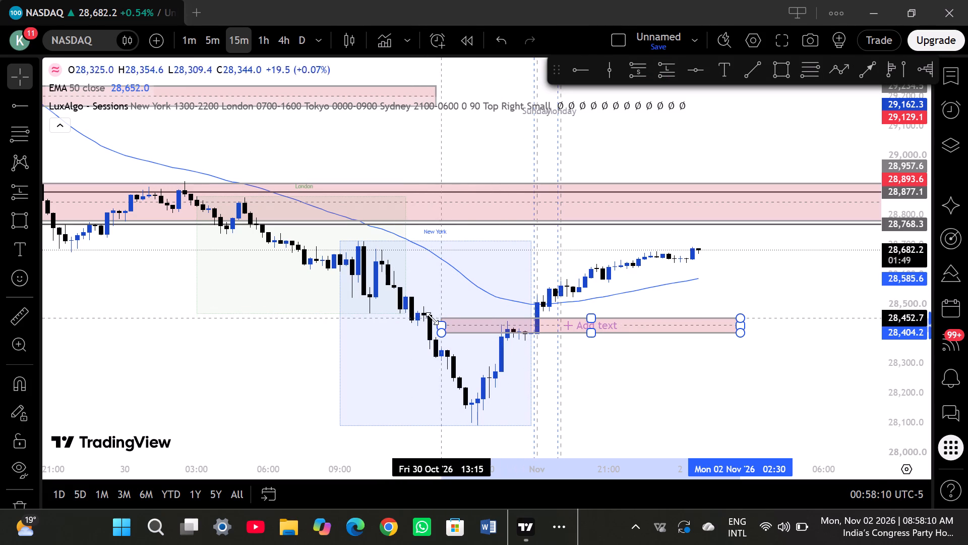
{"action": "left_click_drag", "start_coordinate": [432, 318], "coordinate": [415, 311]}
{"action": "left_click", "coordinate": [439, 282]}
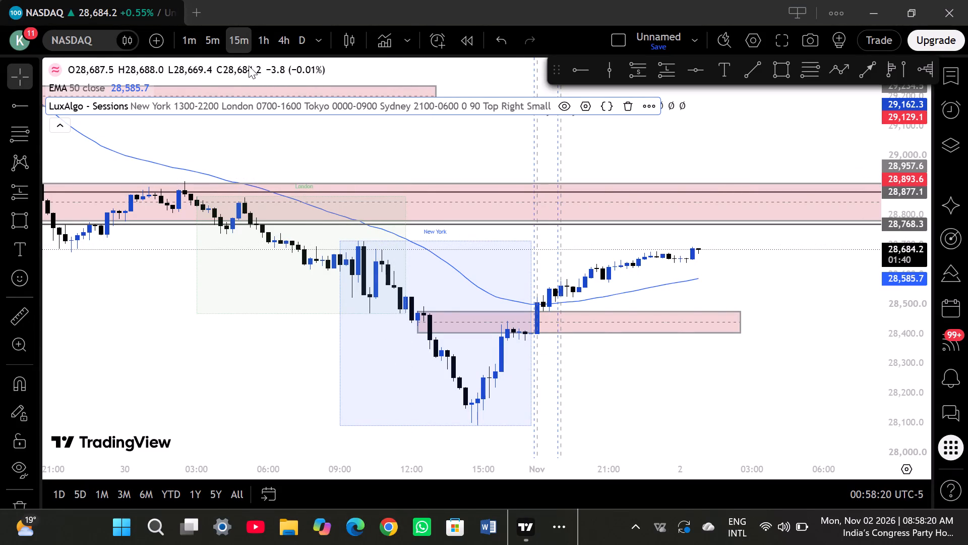
Switch the NASDAQ chart to the 1-hour timeframe and review price action around the marked zones.
{"action": "left_click", "coordinate": [269, 38]}
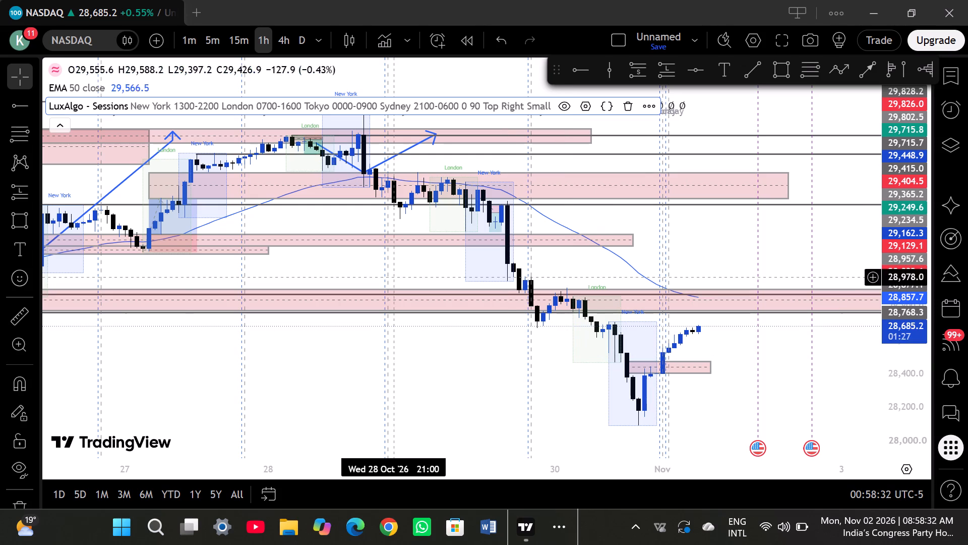
Switch the chart to XAGUSD and review price action around the long position on the 1-hour and 15-minute timeframes.
{"action": "left_click", "coordinate": [102, 50]}
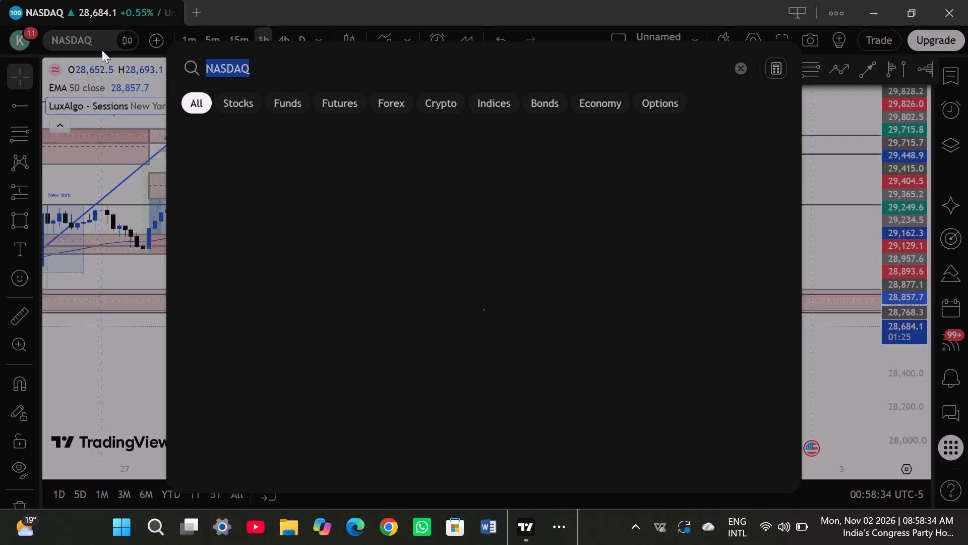
{"action": "key", "text": "BackSpace"}
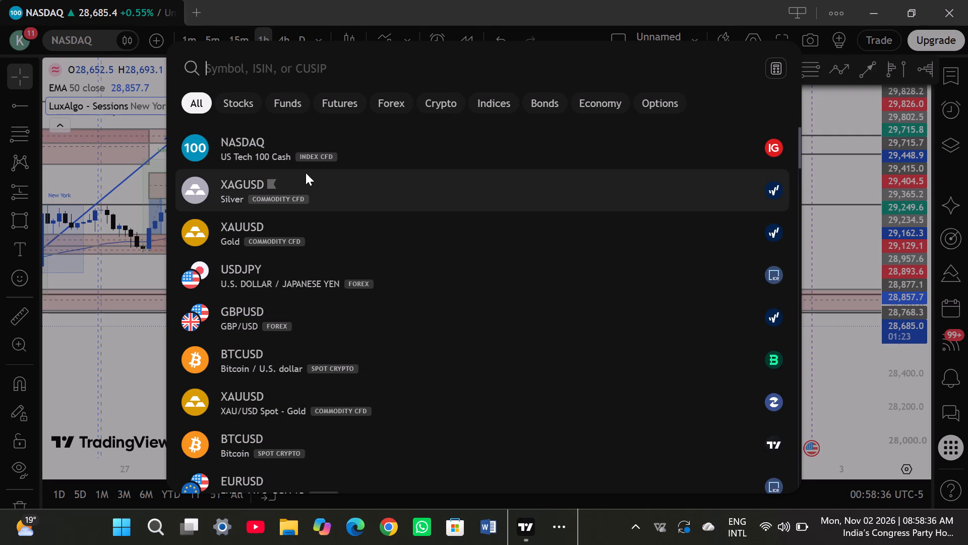
{"action": "left_click", "coordinate": [332, 171]}
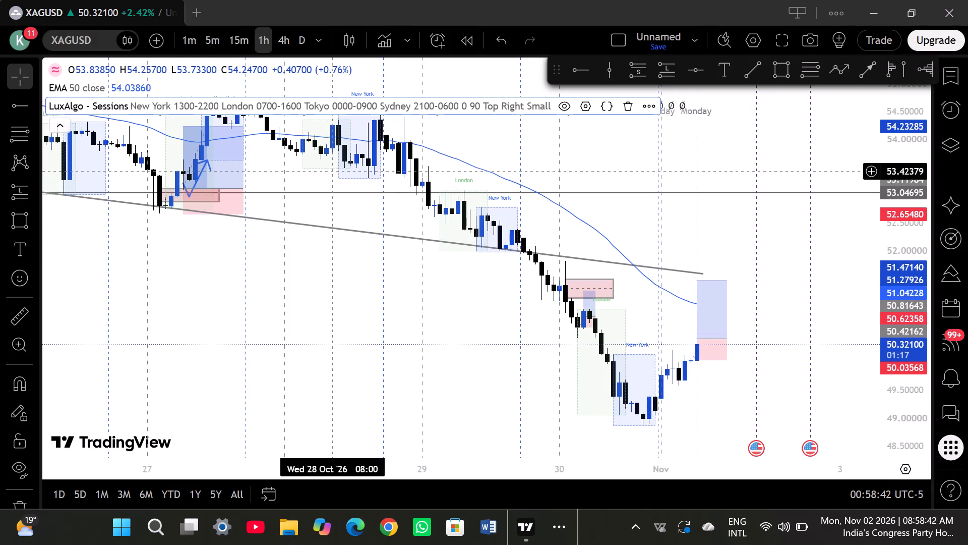
{"action": "scroll", "coordinate": [443, 321], "scroll_direction": "left", "scroll_amount": 1}
{"action": "scroll", "coordinate": [443, 321], "scroll_direction": "up", "scroll_amount": 2}
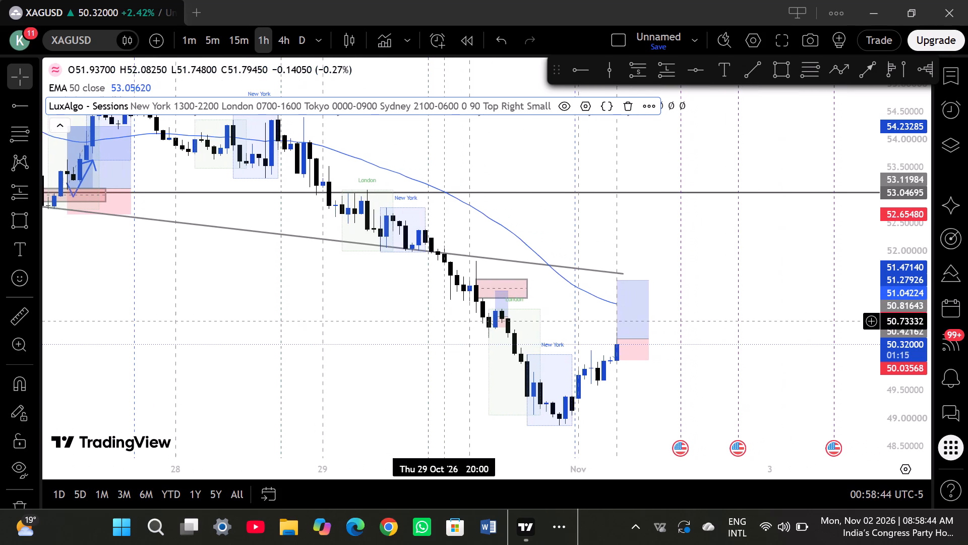
{"action": "scroll", "coordinate": [443, 321], "scroll_direction": "up", "scroll_amount": 2}
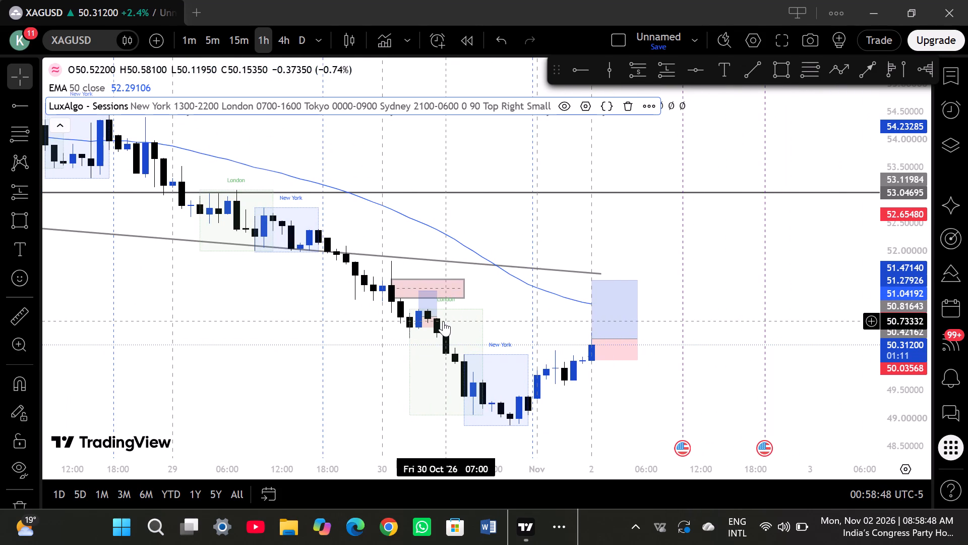
{"action": "left_click", "coordinate": [233, 35]}
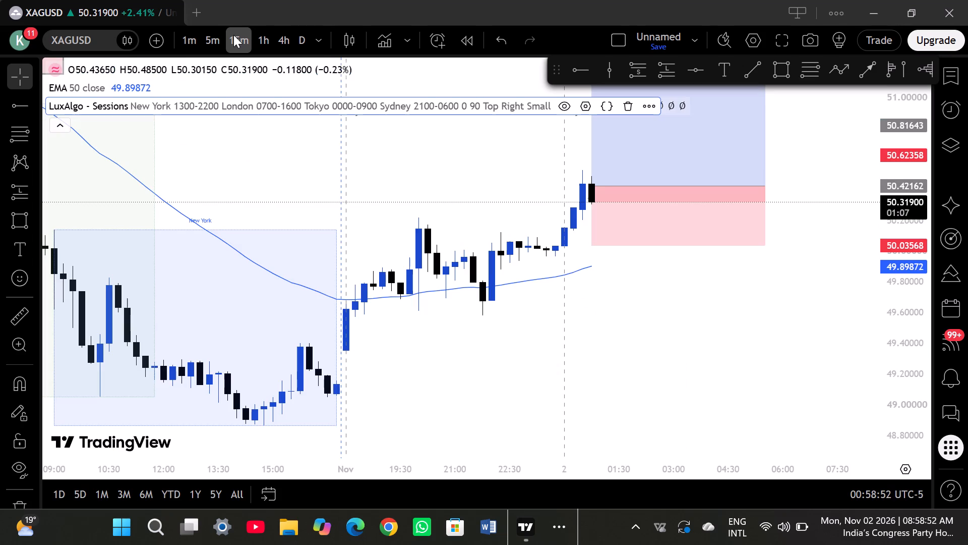
Switch the chart to XAUUSD Gold and review its 15-minute price action around the long position and marked zone.
{"action": "left_click", "coordinate": [112, 39]}
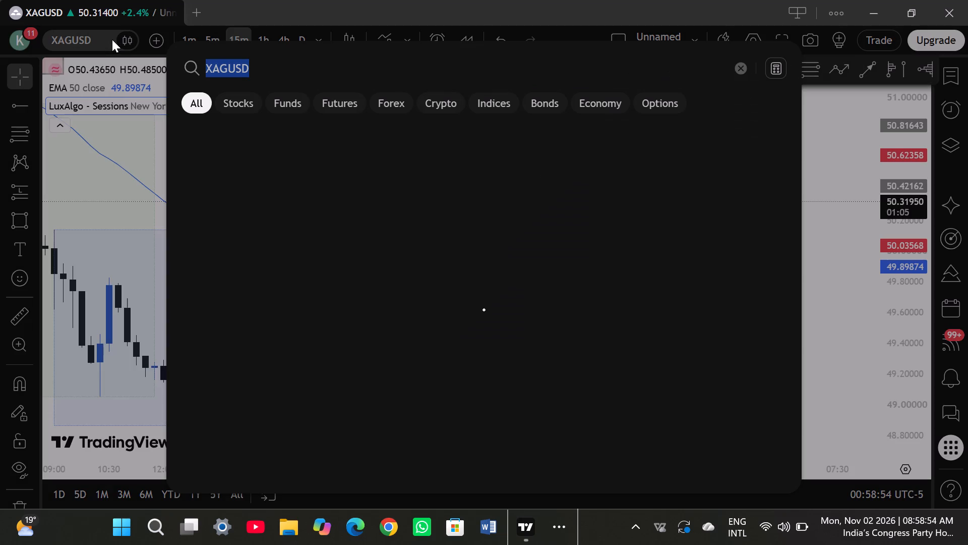
{"action": "key", "text": "BackSpace"}
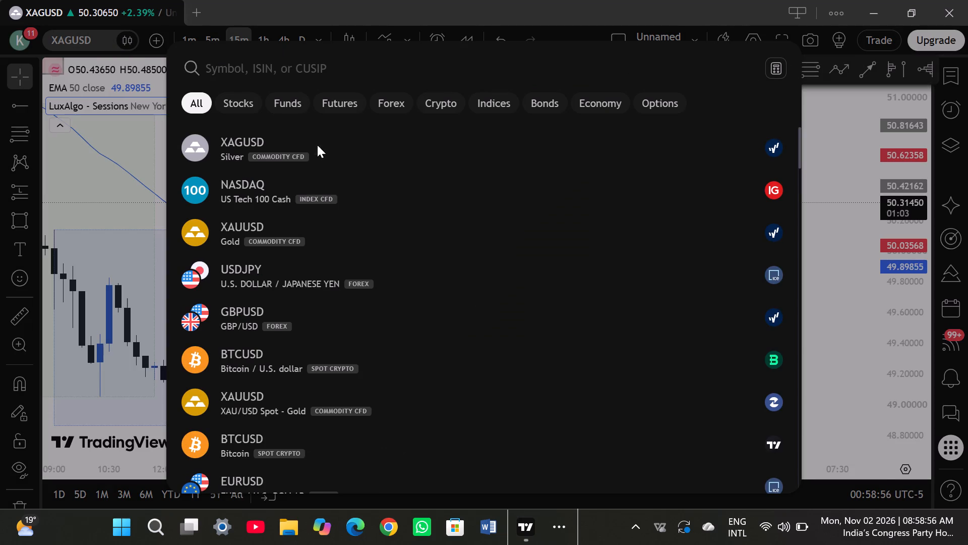
{"action": "left_click", "coordinate": [365, 221]}
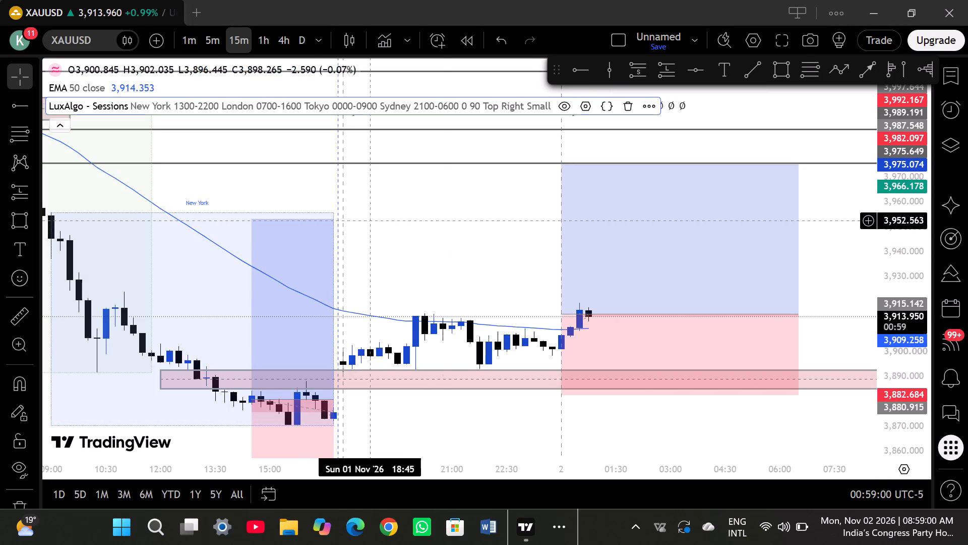
{"action": "scroll", "coordinate": [451, 242], "scroll_direction": "left", "scroll_amount": 1}
{"action": "scroll", "coordinate": [451, 242], "scroll_direction": "right", "scroll_amount": 1}
{"action": "scroll", "coordinate": [451, 242], "scroll_direction": "up", "scroll_amount": 1}
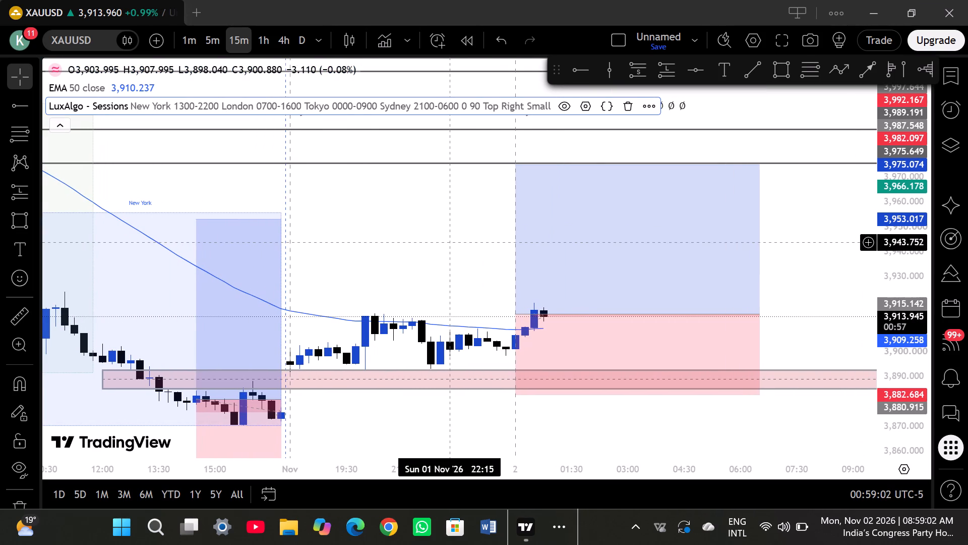
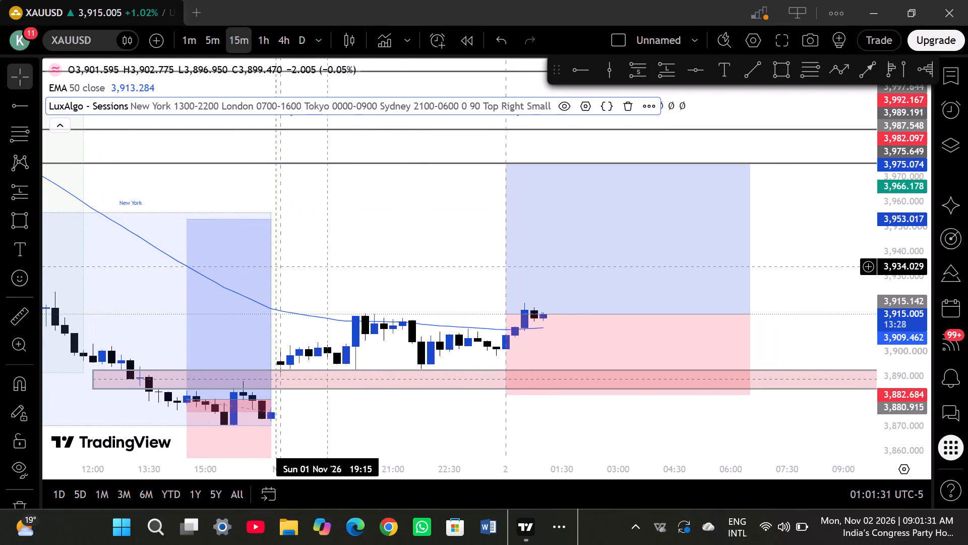
Switch the XAUUSD chart to the 5-minute timeframe to view price action around the long position.
{"action": "scroll", "coordinate": [330, 266], "scroll_direction": "left", "scroll_amount": 1}
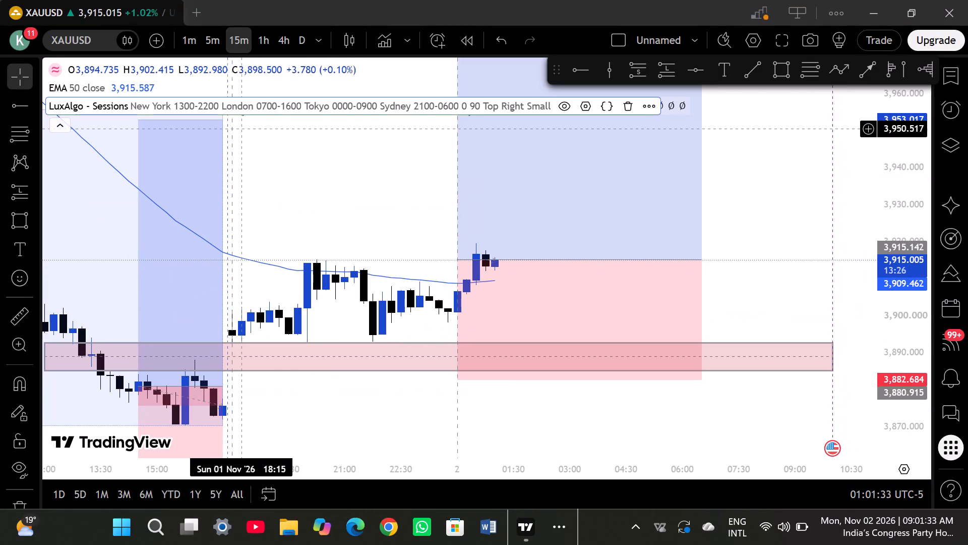
{"action": "left_click", "coordinate": [212, 37]}
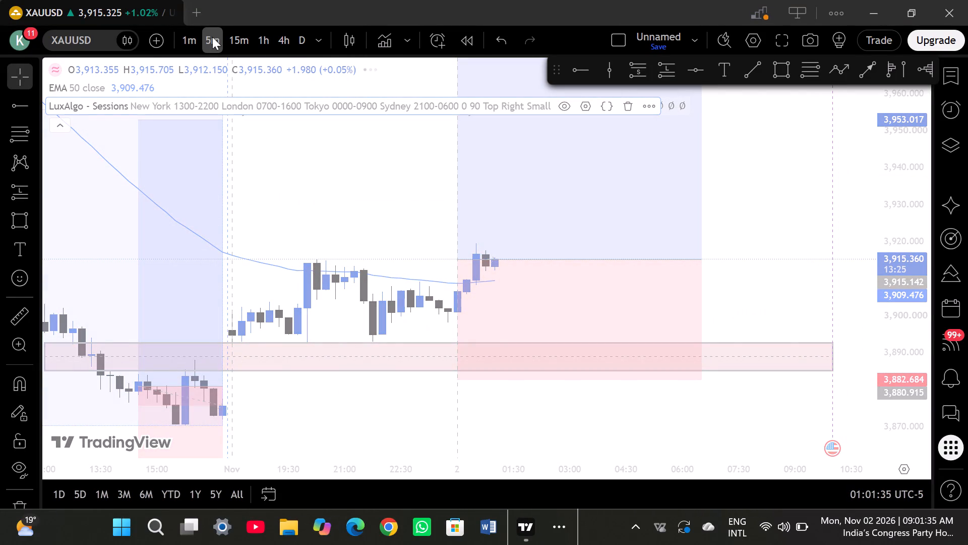
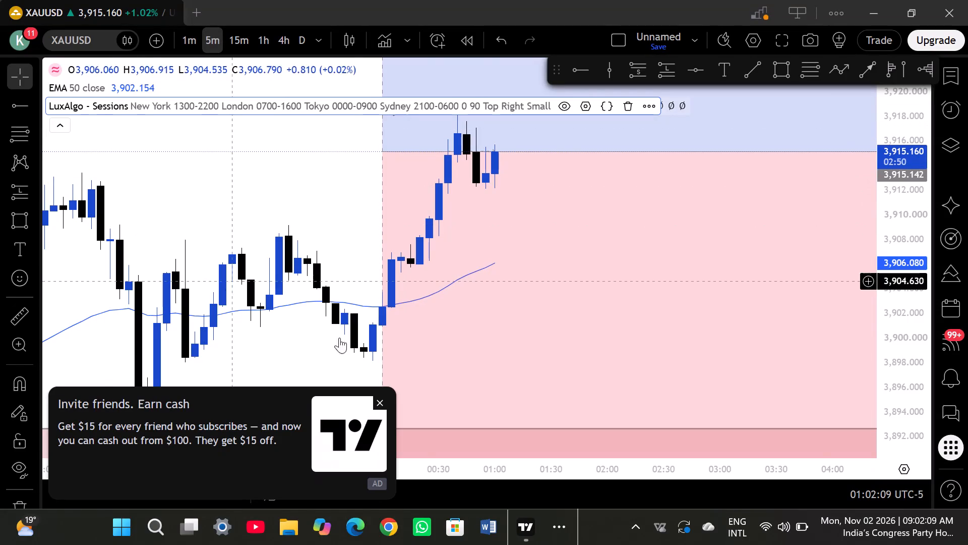
Dismiss the referral ad and examine XAUUSD 5-minute price action around the long position and the support zone below it.
{"action": "left_click", "coordinate": [382, 402]}
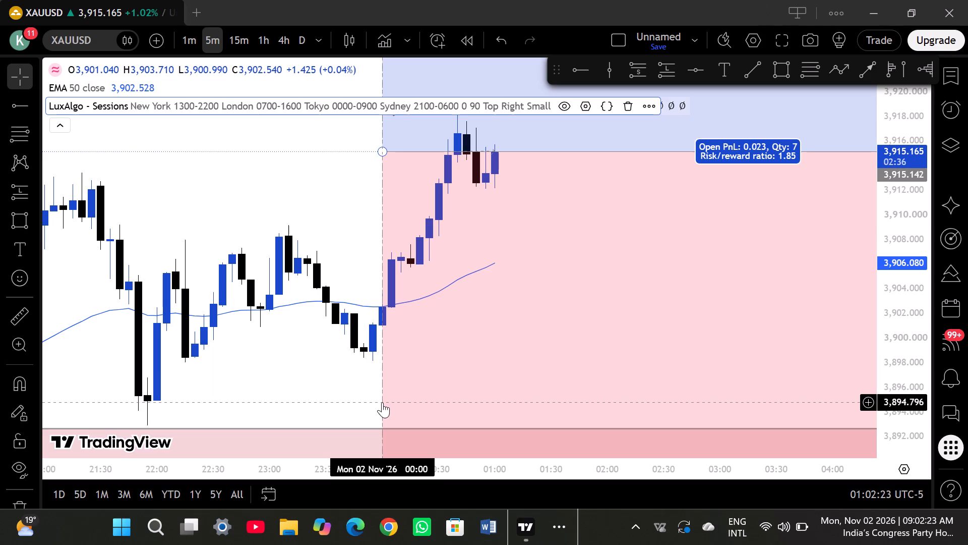
{"action": "scroll", "coordinate": [382, 402], "scroll_direction": "down", "scroll_amount": 1}
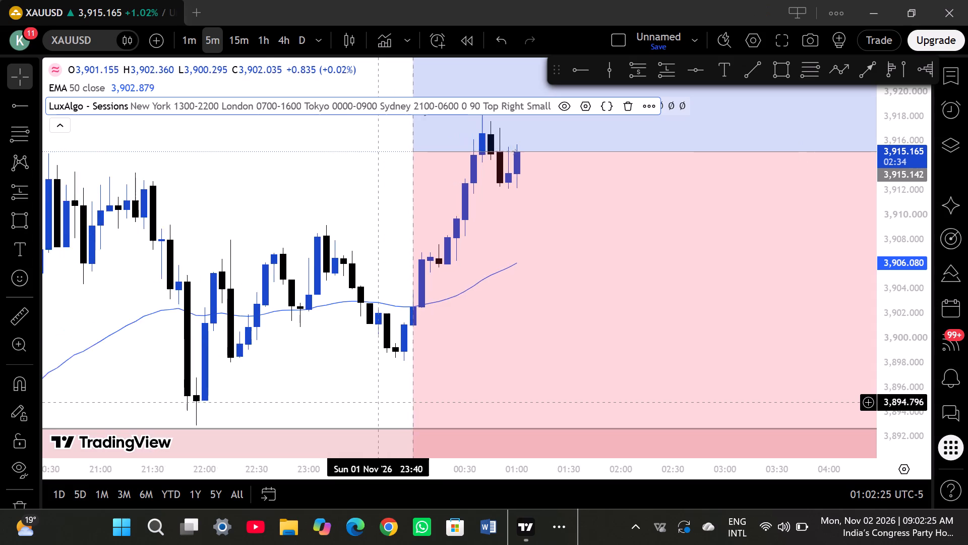
{"action": "scroll", "coordinate": [382, 402], "scroll_direction": "down", "scroll_amount": 2}
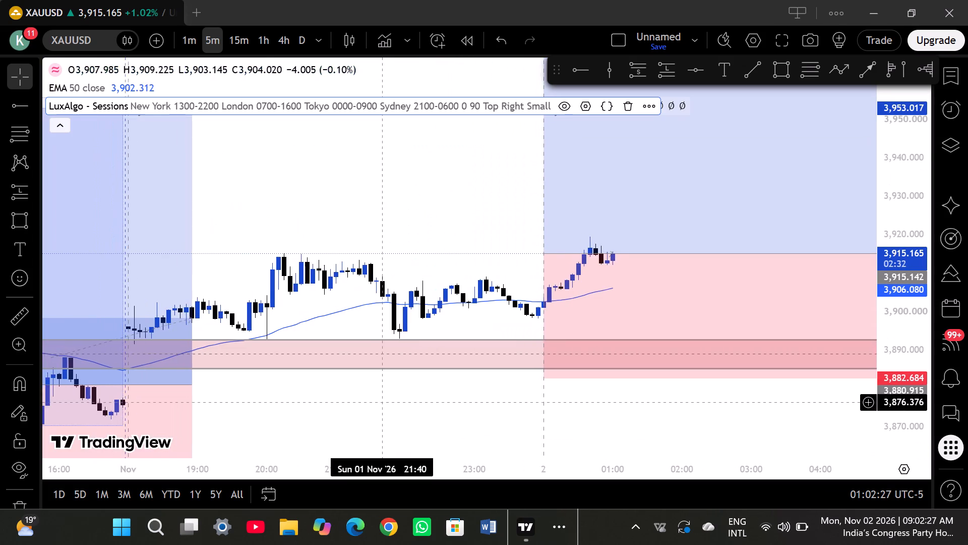
{"action": "scroll", "coordinate": [382, 402], "scroll_direction": "down", "scroll_amount": 1}
{"action": "scroll", "coordinate": [382, 402], "scroll_direction": "up", "scroll_amount": 2}
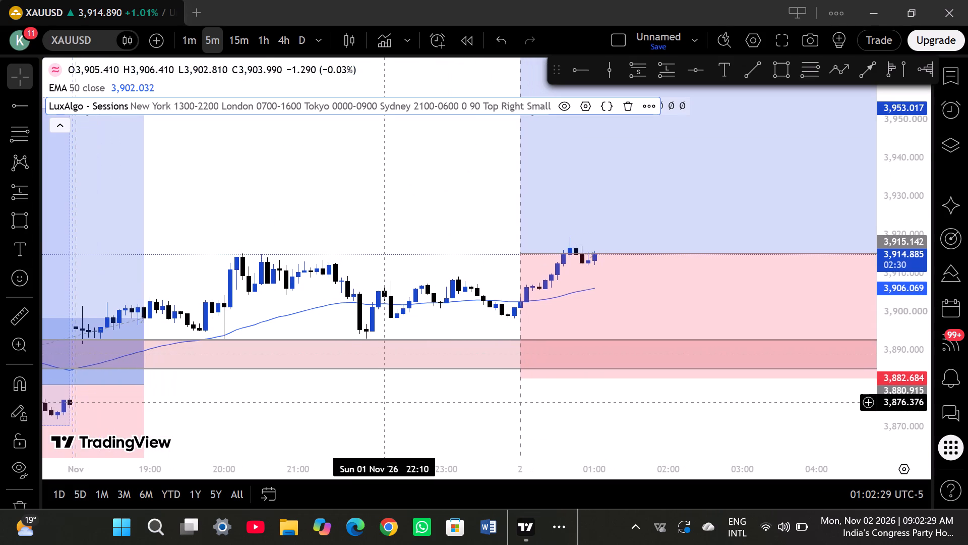
{"action": "scroll", "coordinate": [382, 402], "scroll_direction": "up", "scroll_amount": 2}
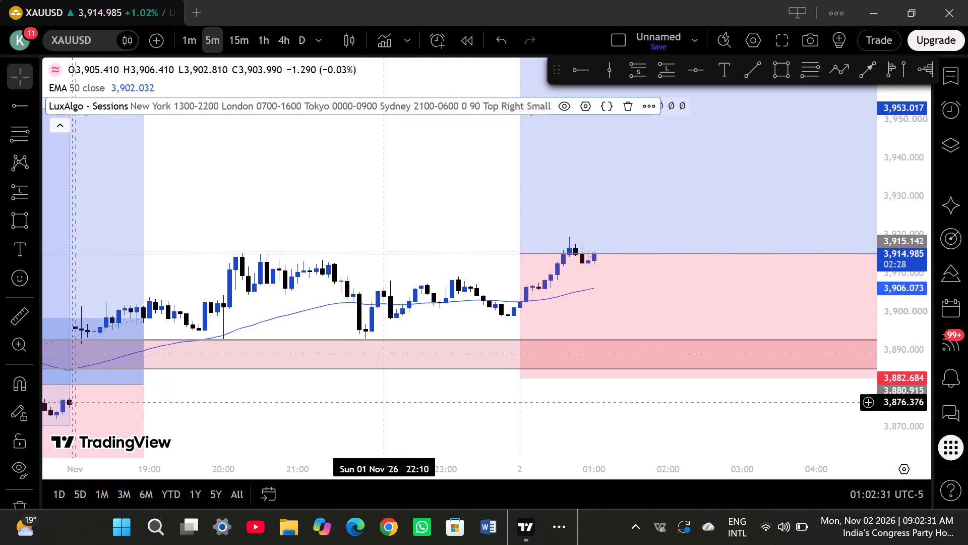
{"action": "scroll", "coordinate": [382, 402], "scroll_direction": "up", "scroll_amount": 1}
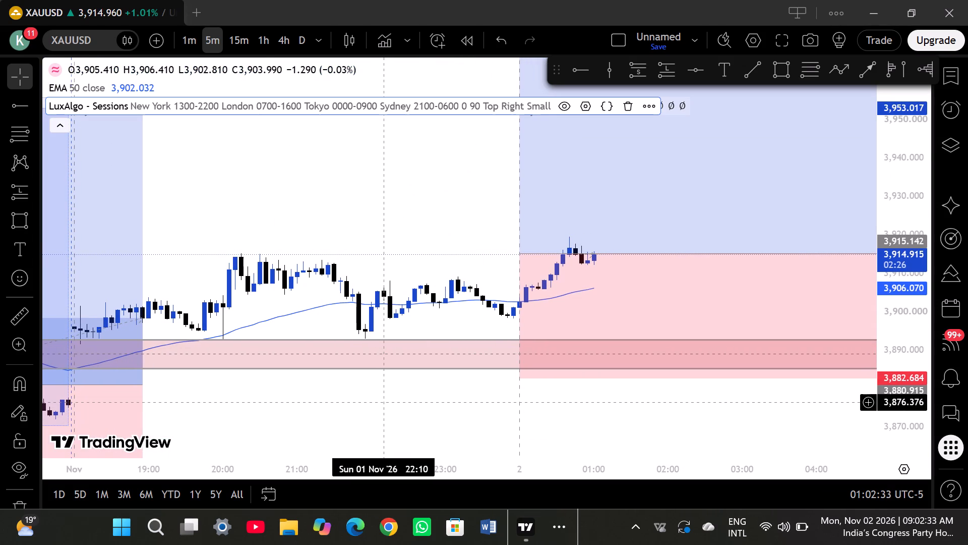
{"action": "scroll", "coordinate": [382, 402], "scroll_direction": "up", "scroll_amount": 1}
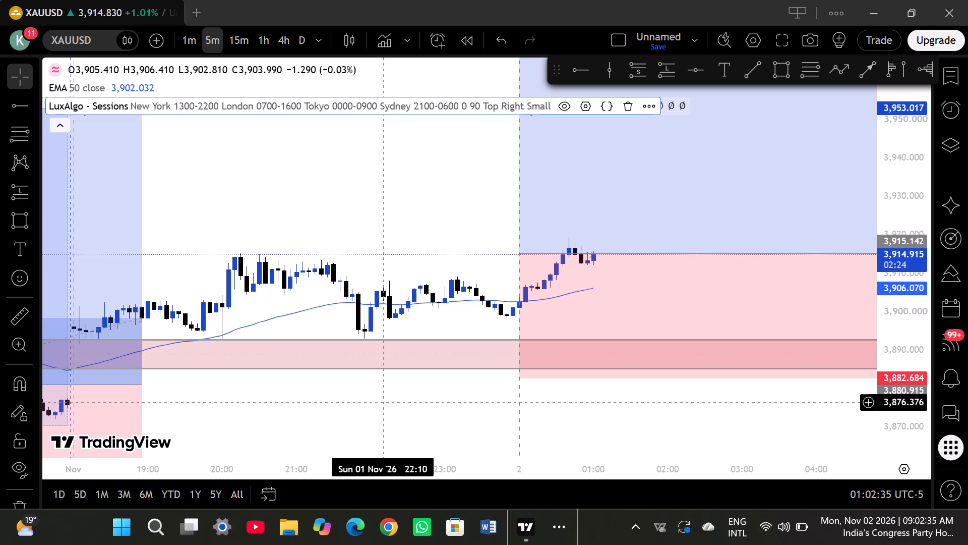
{"action": "scroll", "coordinate": [382, 402], "scroll_direction": "up", "scroll_amount": 2}
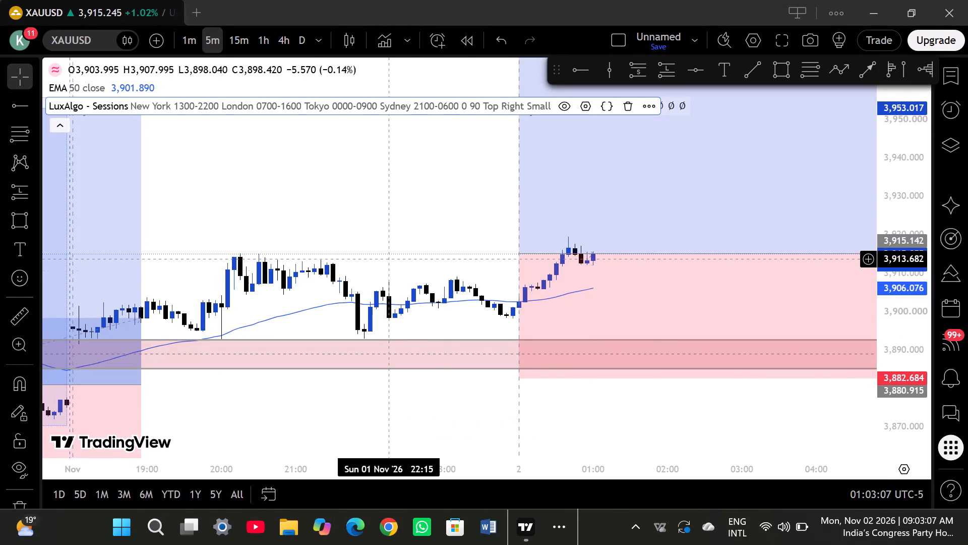
{"action": "scroll", "coordinate": [390, 259], "scroll_direction": "left", "scroll_amount": 1}
{"action": "scroll", "coordinate": [390, 259], "scroll_direction": "up", "scroll_amount": 1}
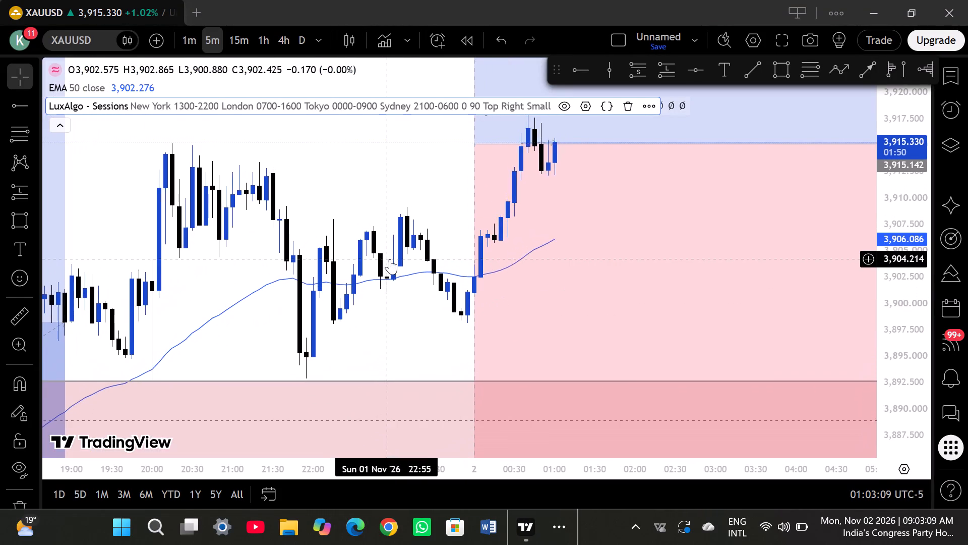
{"action": "scroll", "coordinate": [390, 259], "scroll_direction": "up", "scroll_amount": 1}
{"action": "scroll", "coordinate": [390, 259], "scroll_direction": "down", "scroll_amount": 1}
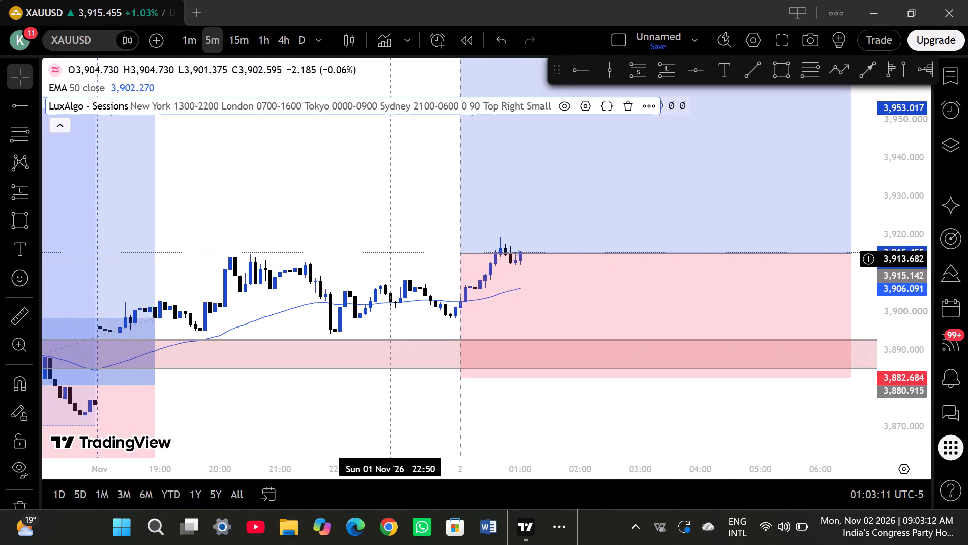
{"action": "scroll", "coordinate": [390, 259], "scroll_direction": "down", "scroll_amount": 1}
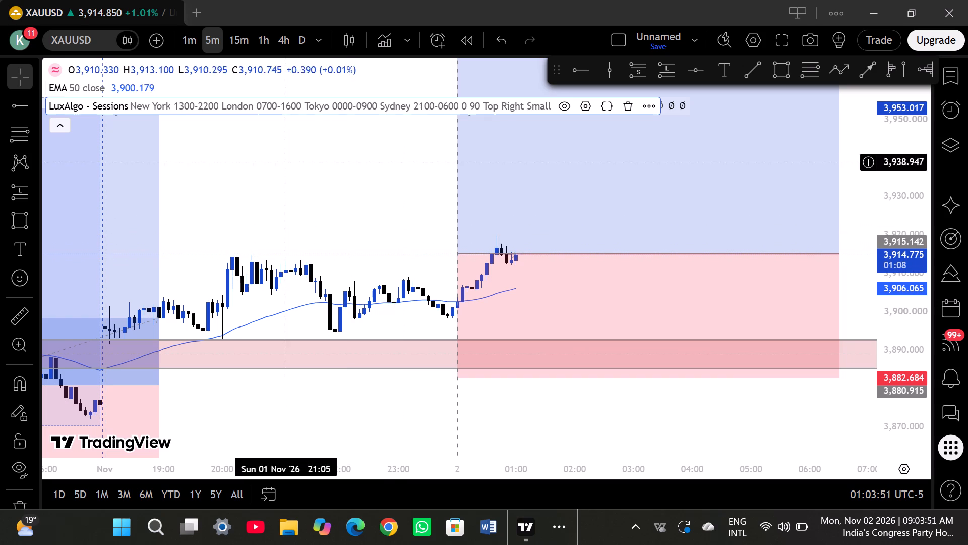
Switch the chart to XAGUSD and examine its 5-minute price action around the long position and the preceding sessions.
{"action": "left_click", "coordinate": [105, 40]}
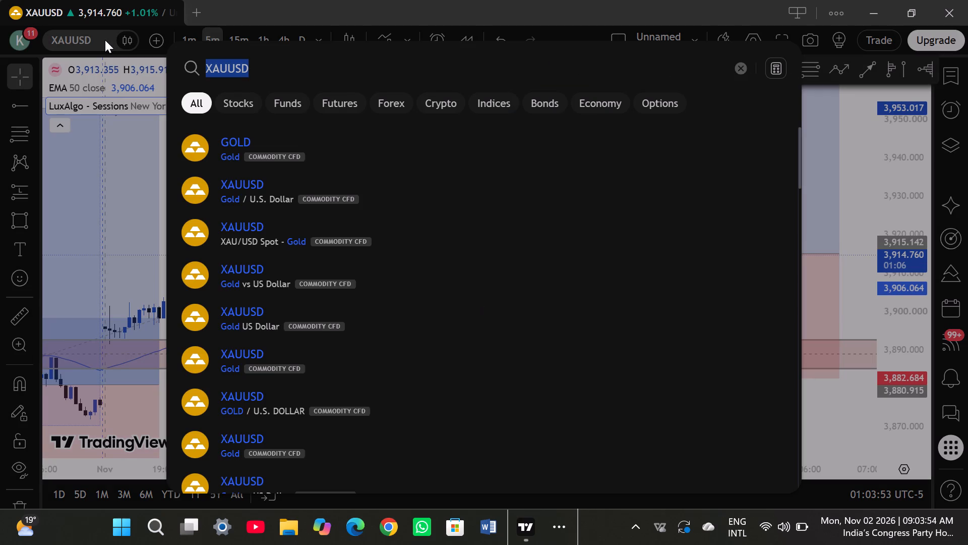
{"action": "key", "text": "BackSpace"}
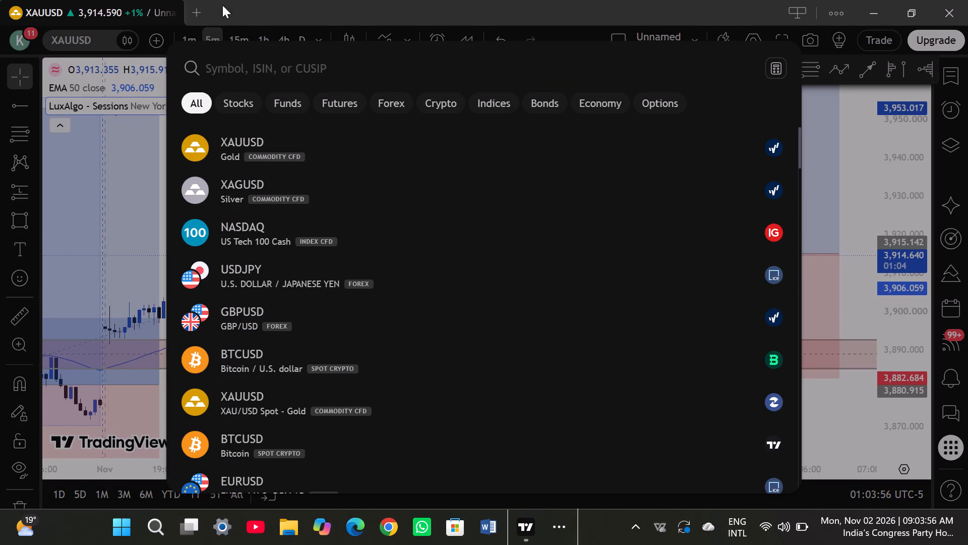
{"action": "left_click", "coordinate": [356, 170]}
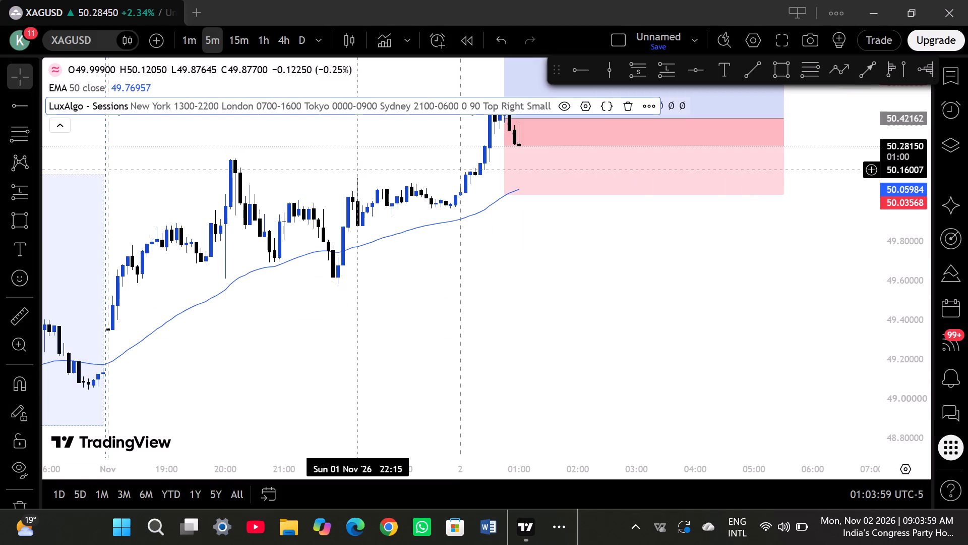
{"action": "scroll", "coordinate": [401, 198], "scroll_direction": "left", "scroll_amount": 1}
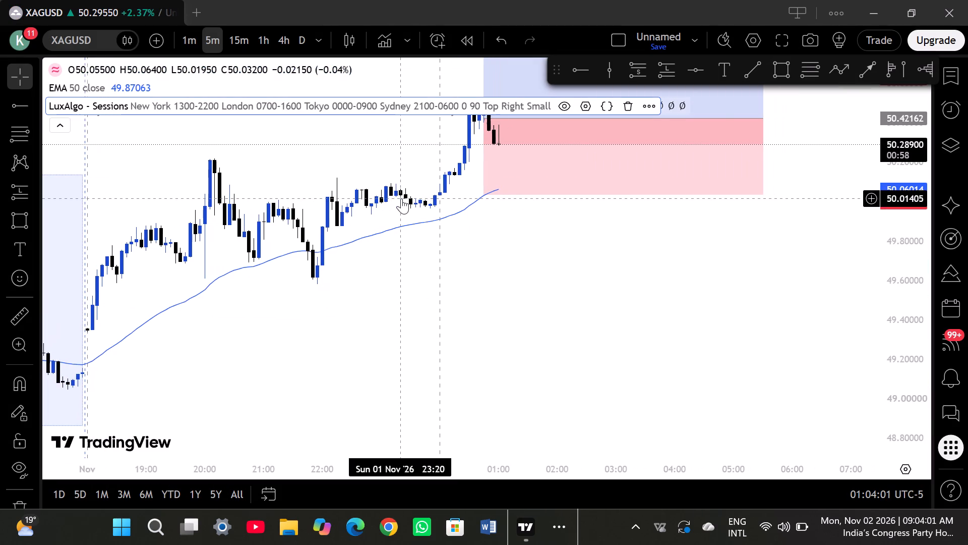
{"action": "scroll", "coordinate": [401, 198], "scroll_direction": "left", "scroll_amount": 2}
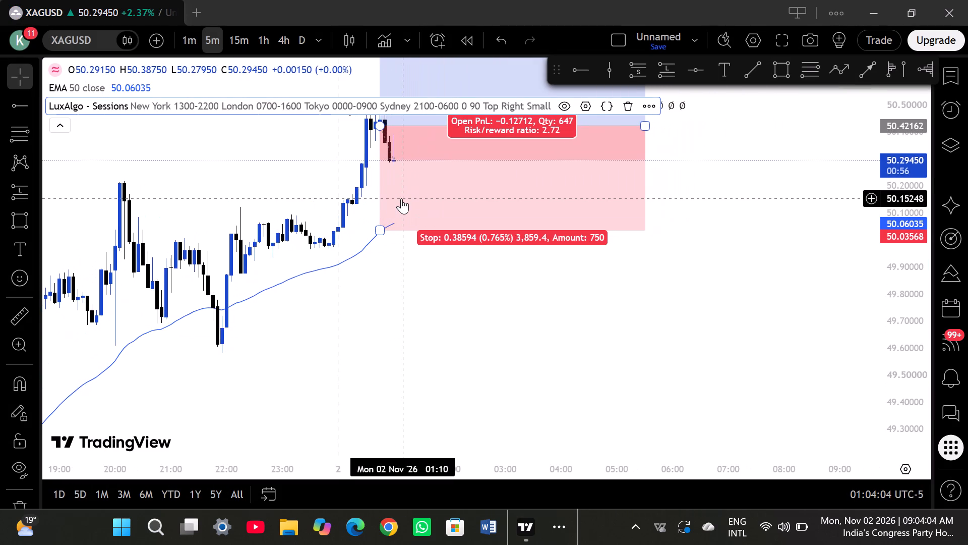
{"action": "scroll", "coordinate": [401, 198], "scroll_direction": "up", "scroll_amount": 1}
{"action": "scroll", "coordinate": [401, 198], "scroll_direction": "down", "scroll_amount": 2}
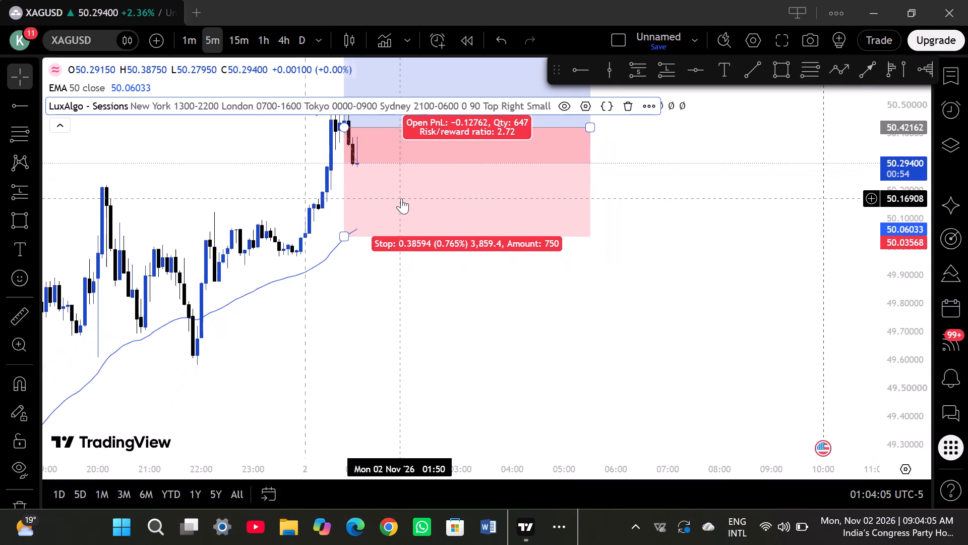
{"action": "scroll", "coordinate": [401, 198], "scroll_direction": "down", "scroll_amount": 4}
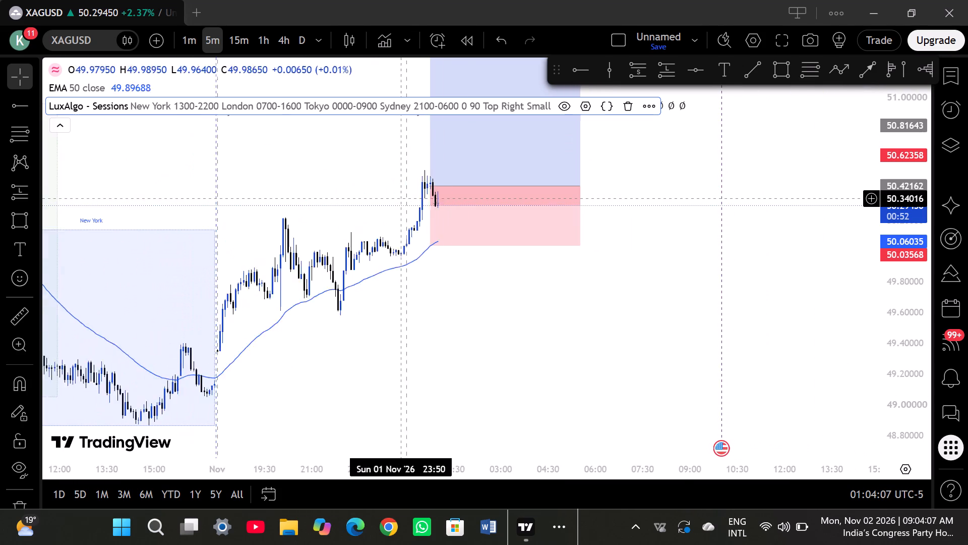
{"action": "scroll", "coordinate": [401, 198], "scroll_direction": "down", "scroll_amount": 3}
{"action": "scroll", "coordinate": [401, 198], "scroll_direction": "left", "scroll_amount": 1}
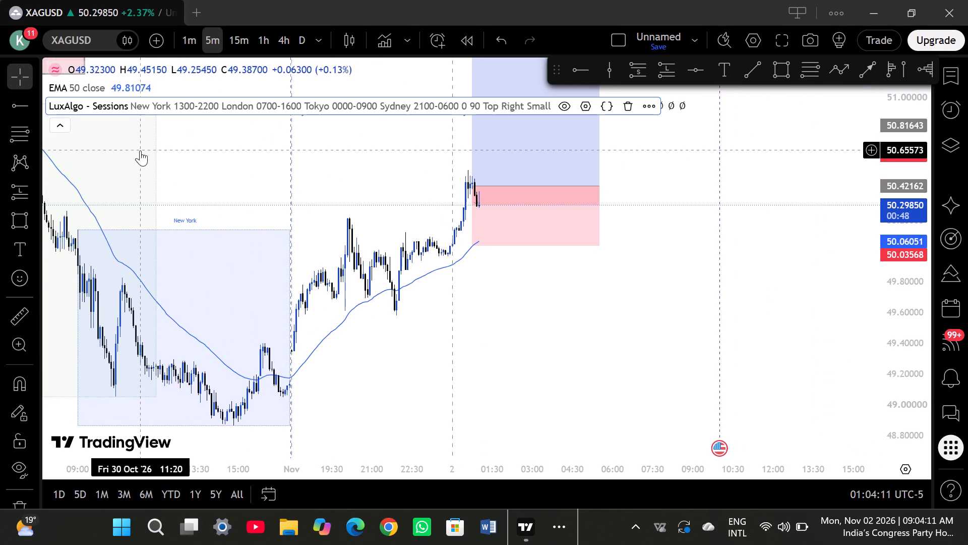
Switch the chart to USDJPY to review its zones, projected price path and long position.
{"action": "left_click", "coordinate": [98, 39]}
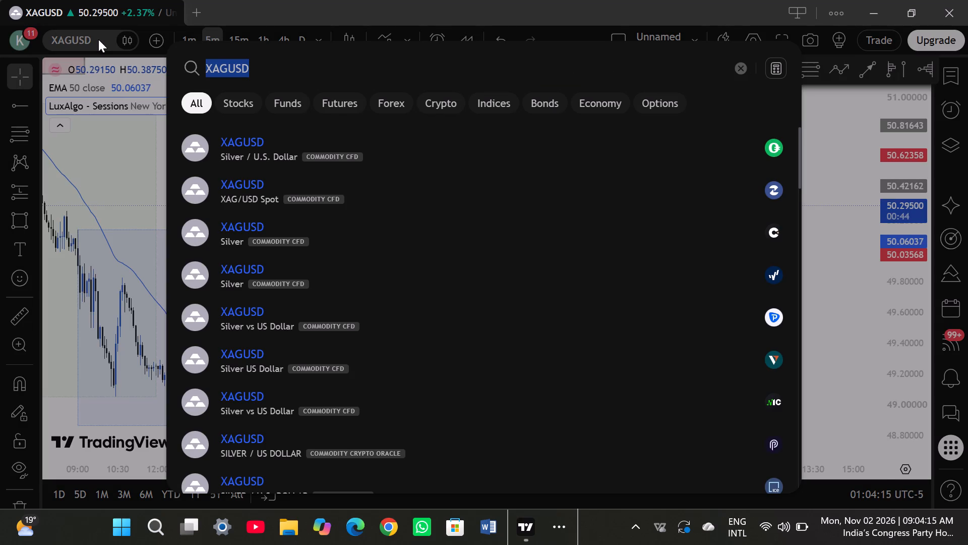
{"action": "key", "text": "backslash"}
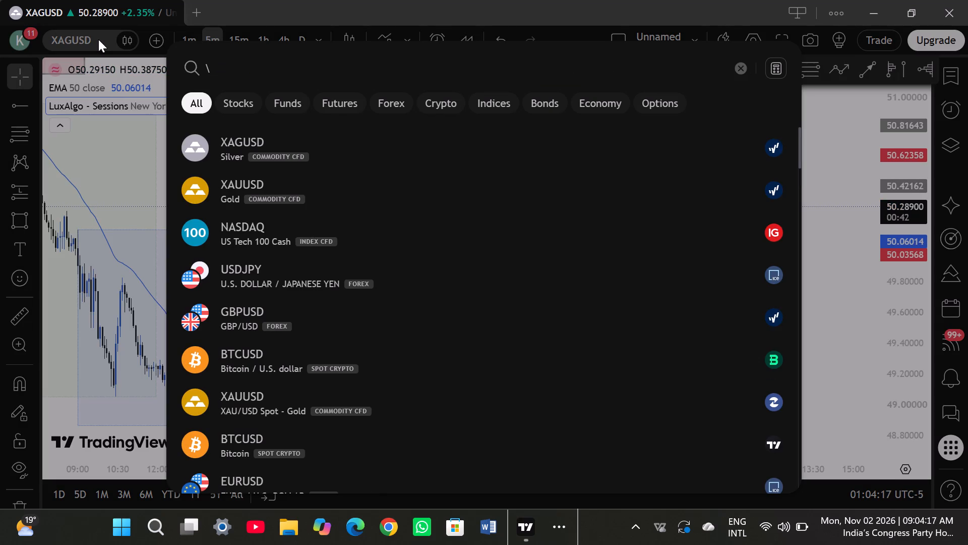
{"action": "key", "text": "BackSpace"}
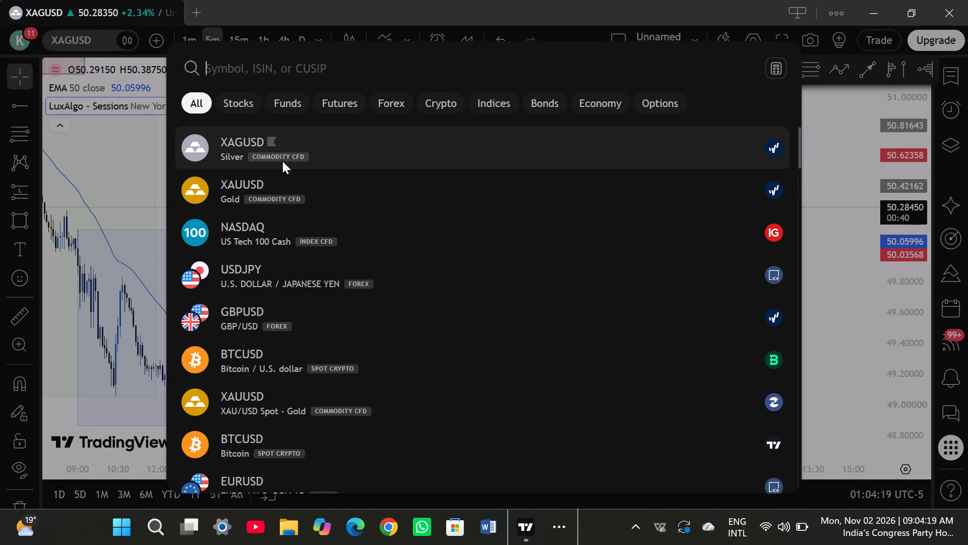
{"action": "left_click", "coordinate": [386, 264]}
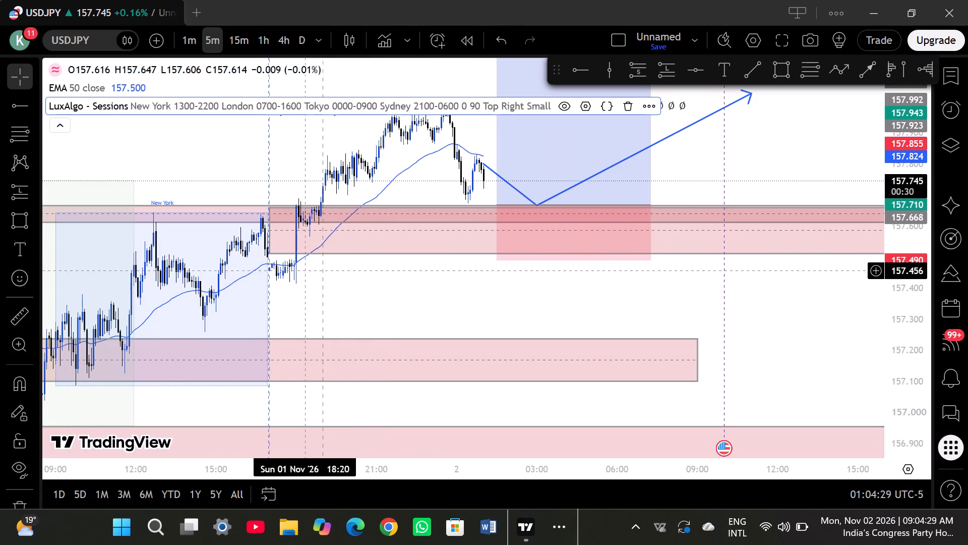
Switch the chart to GBPUSD to review its 5-minute price action against the marked zones and long position.
{"action": "left_click", "coordinate": [97, 32]}
{"action": "key", "text": "BackSpace"}
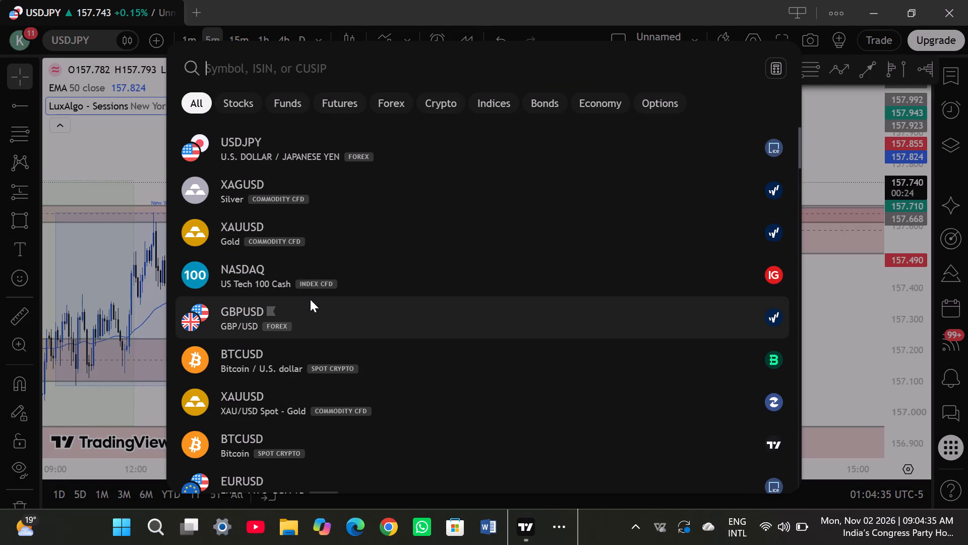
{"action": "left_click", "coordinate": [322, 319]}
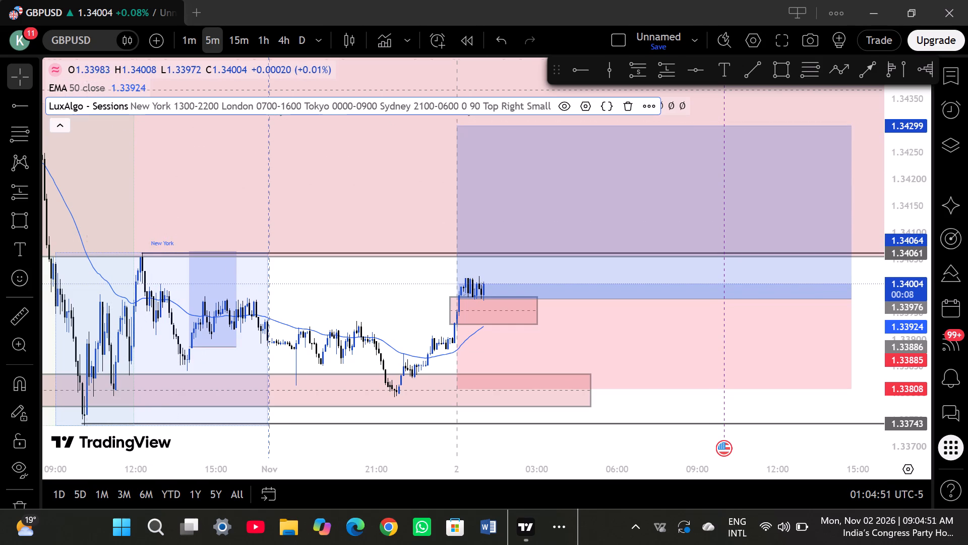
Return to XAGUSD and draw a rectangle zone from about 50.29 to 50.34, spanning 00:25 to 06:50 on 2 November.
{"action": "left_click", "coordinate": [93, 39]}
{"action": "key", "text": "BackSpace"}
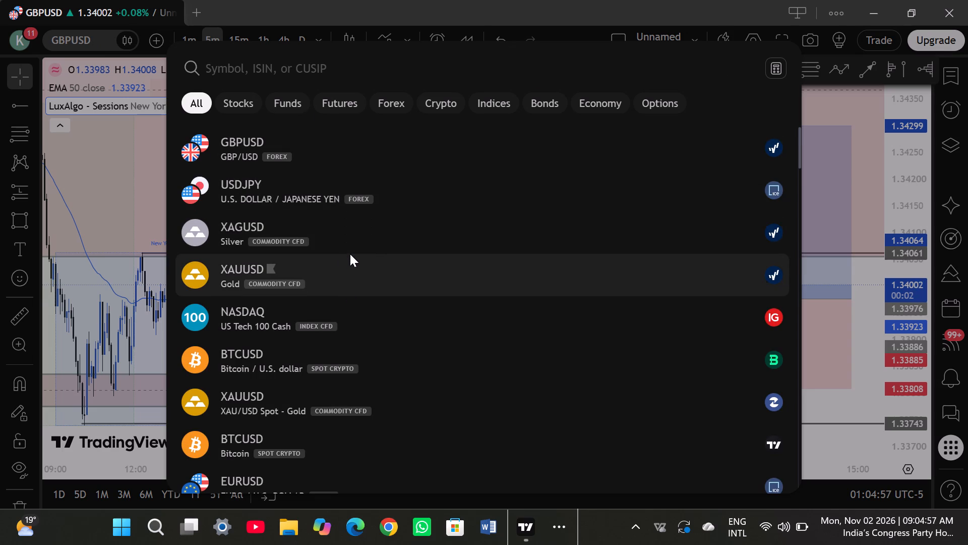
{"action": "left_click", "coordinate": [355, 240]}
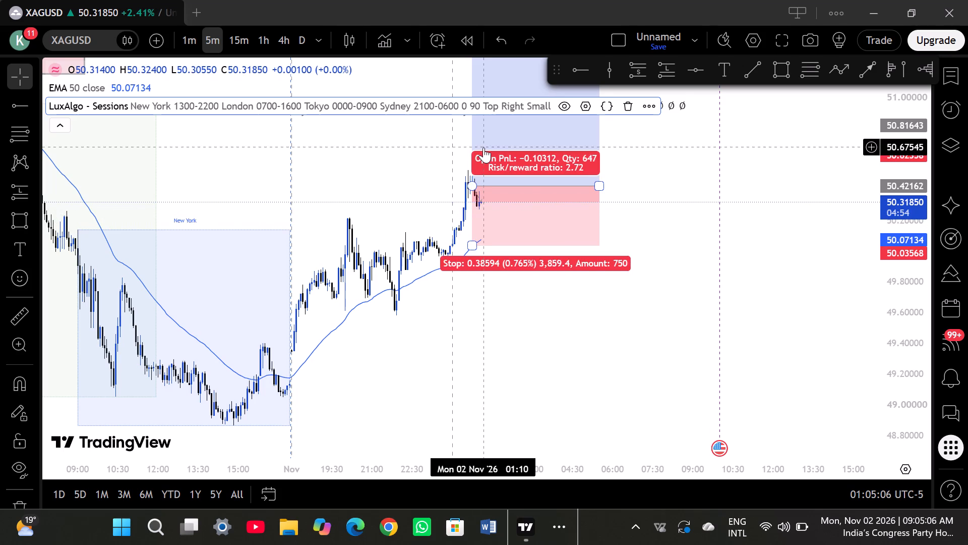
{"action": "left_click", "coordinate": [778, 61]}
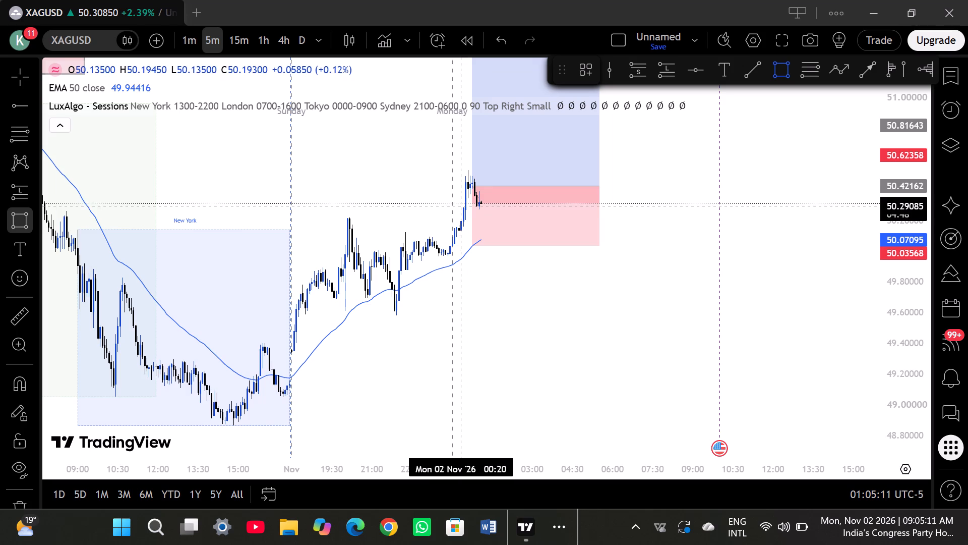
{"action": "left_click_drag", "start_coordinate": [462, 206], "coordinate": [470, 197]}
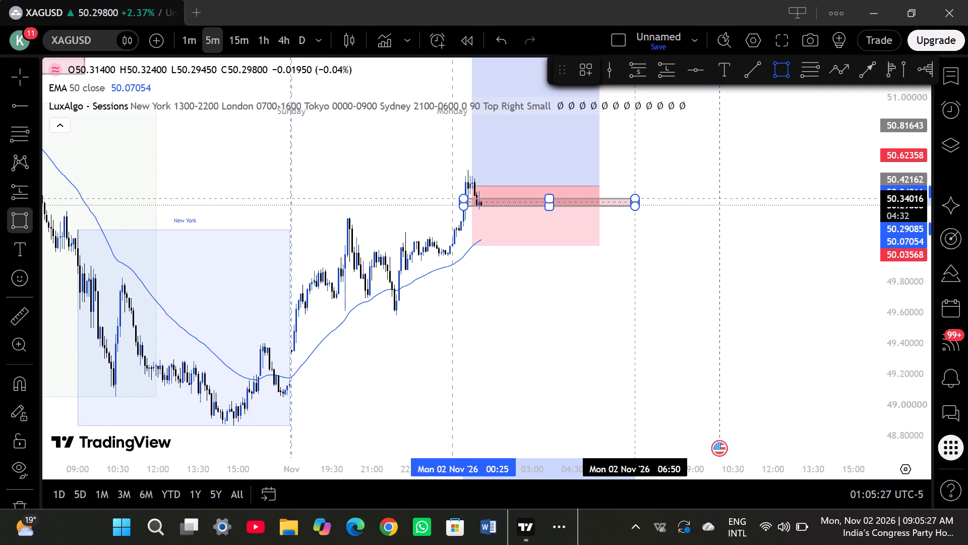
{"action": "left_click", "coordinate": [634, 199]}
{"action": "left_click", "coordinate": [642, 168]}
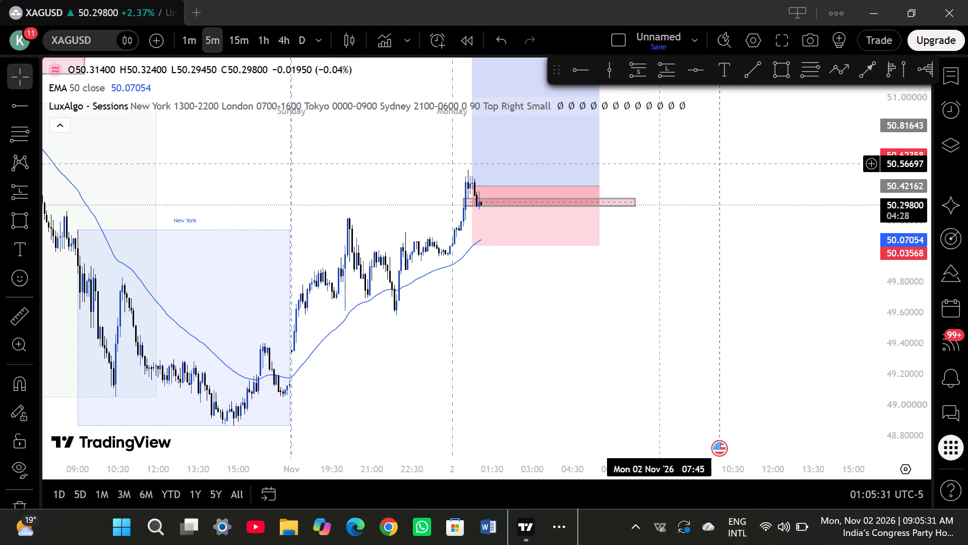
{"action": "left_click", "coordinate": [388, 190]}
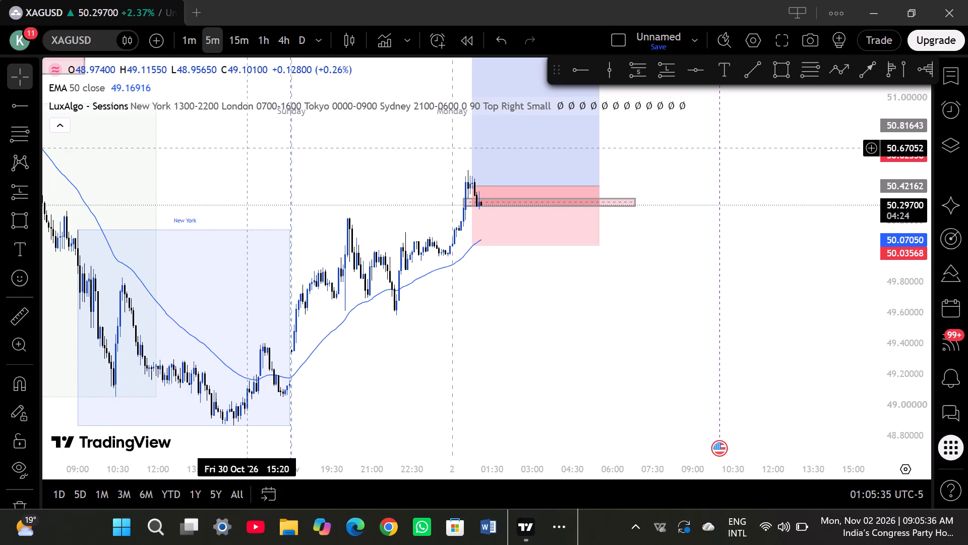
Switch the chart back to XAUUSD and review the latest 5-minute candles at the long position's entry.
{"action": "left_click", "coordinate": [107, 41]}
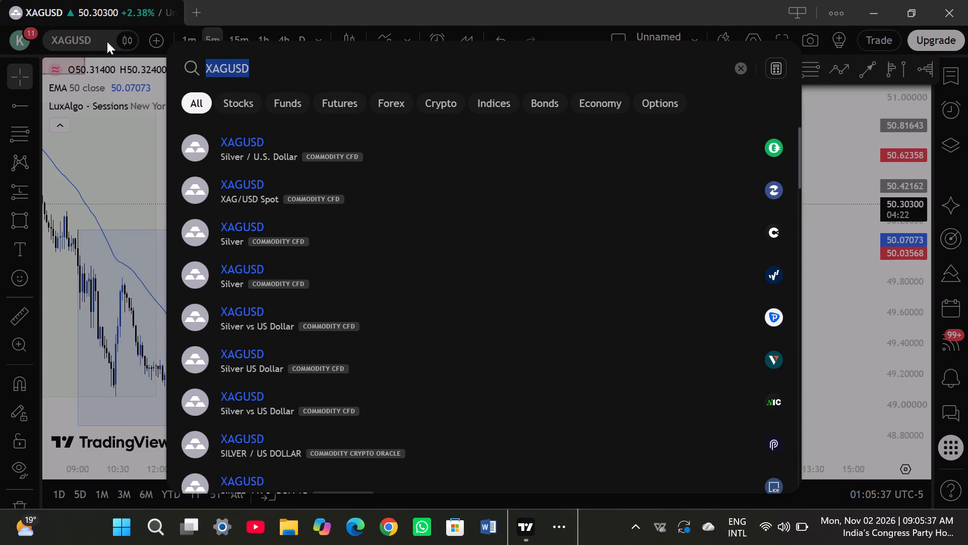
{"action": "key", "text": "BackSpace"}
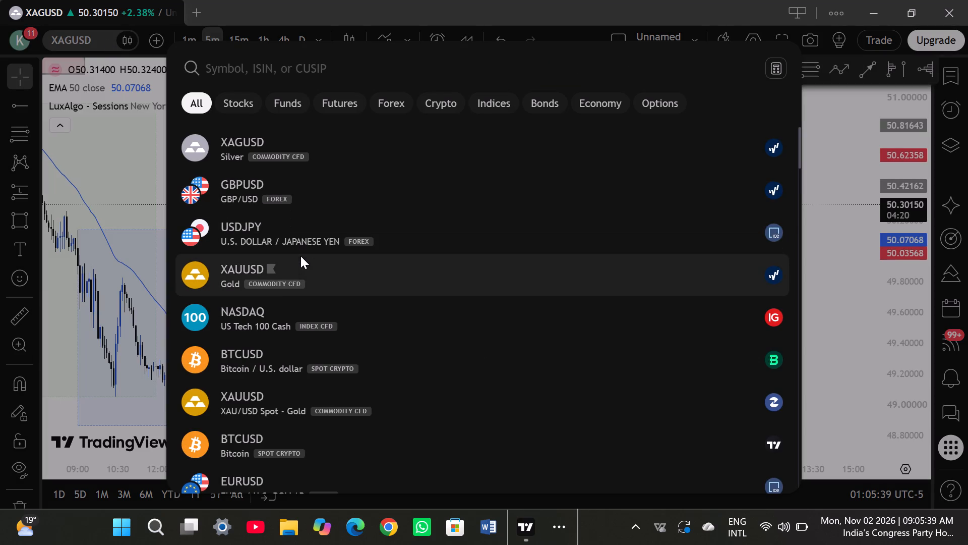
{"action": "left_click", "coordinate": [319, 271]}
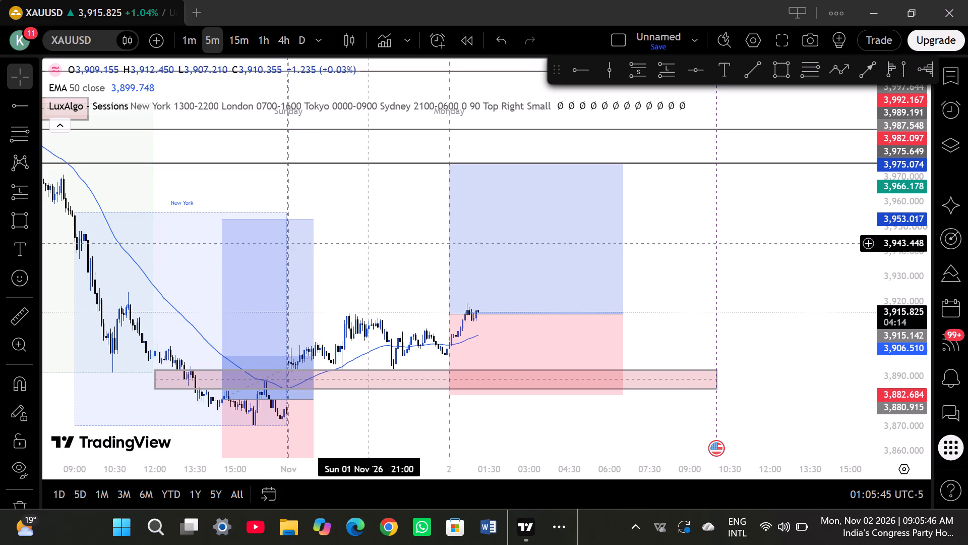
{"action": "scroll", "coordinate": [421, 243], "scroll_direction": "left", "scroll_amount": 2}
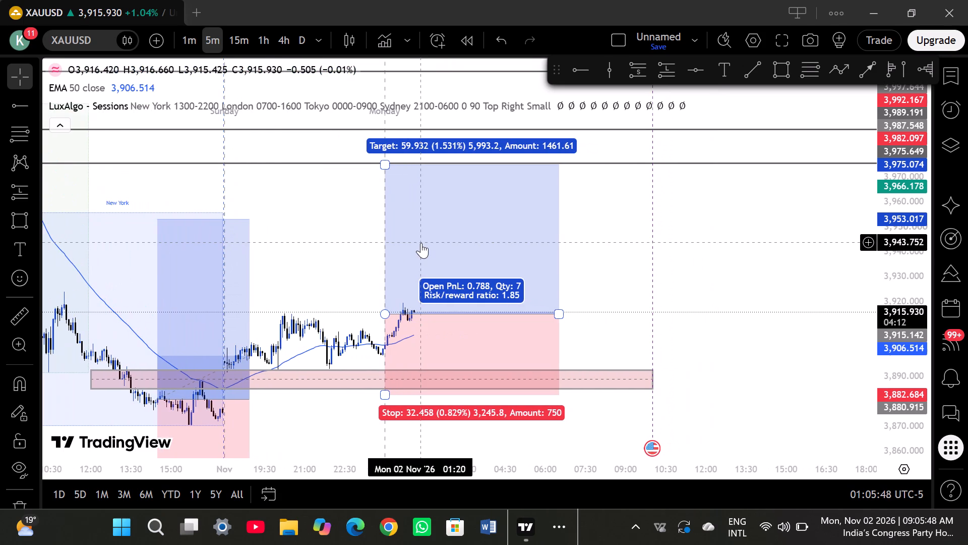
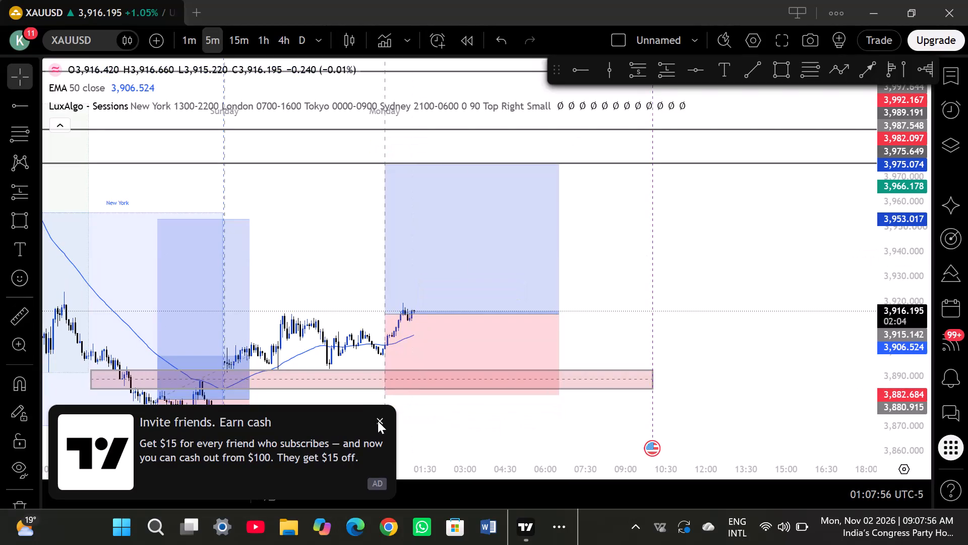
Dismiss the referral ad and switch the chart to XAGUSD to check price against the long position's entry.
{"action": "left_click", "coordinate": [381, 421]}
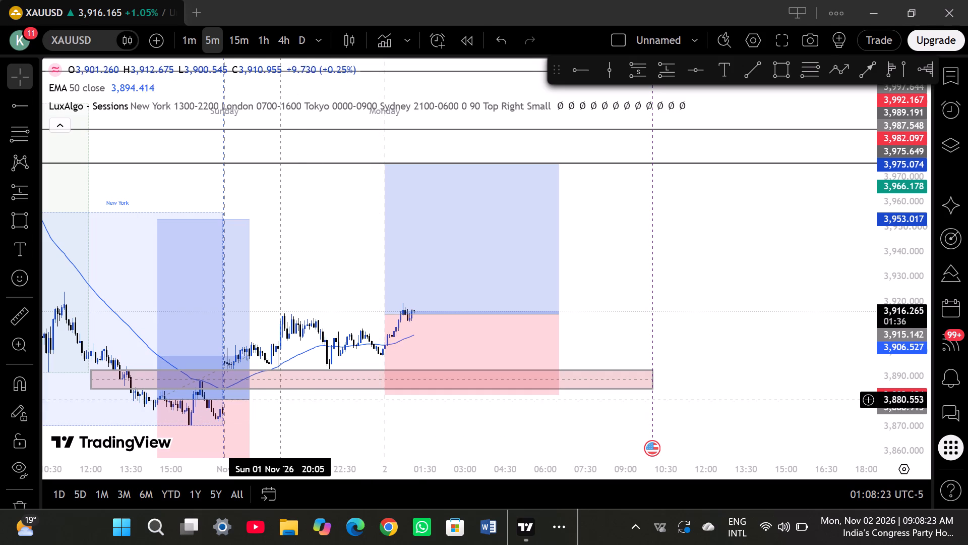
{"action": "left_click", "coordinate": [97, 36]}
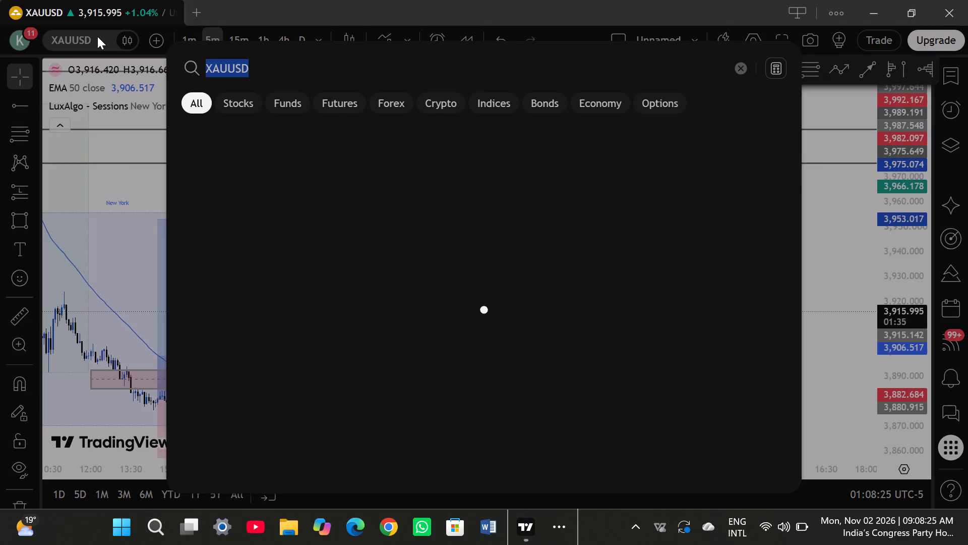
{"action": "key", "text": "BackSpace"}
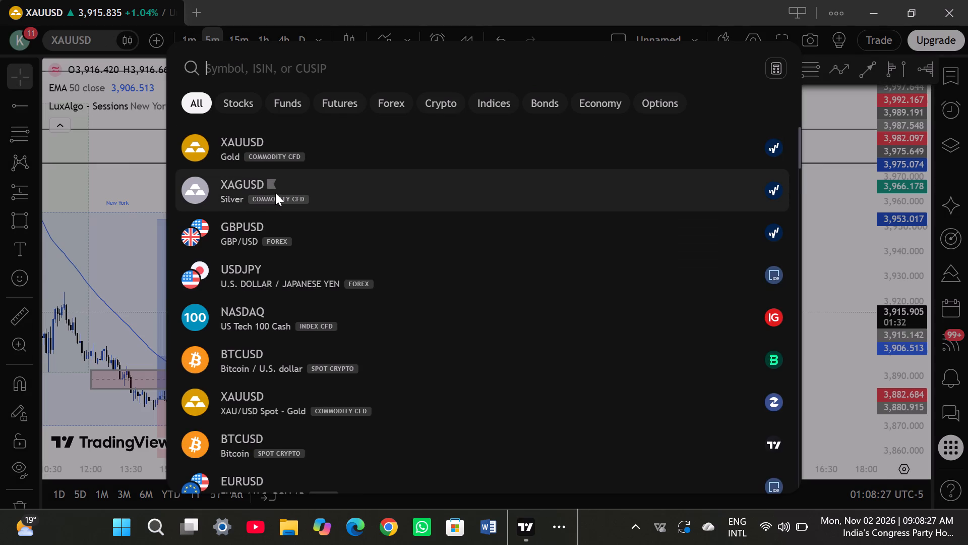
{"action": "left_click", "coordinate": [308, 193]}
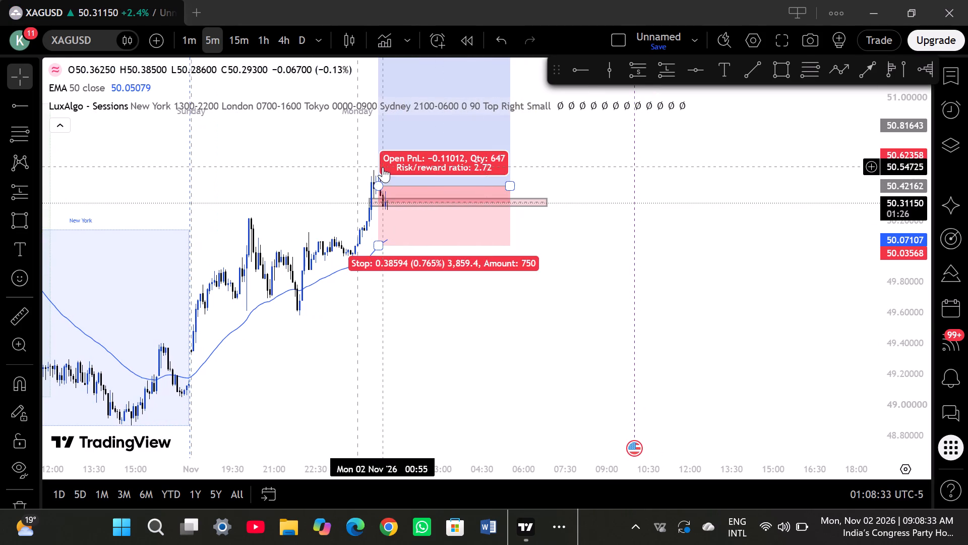
Switch the chart to GBPUSD and raise the long position's stop to about 1.33914, just below the small rectangle zone.
{"action": "left_click", "coordinate": [86, 40]}
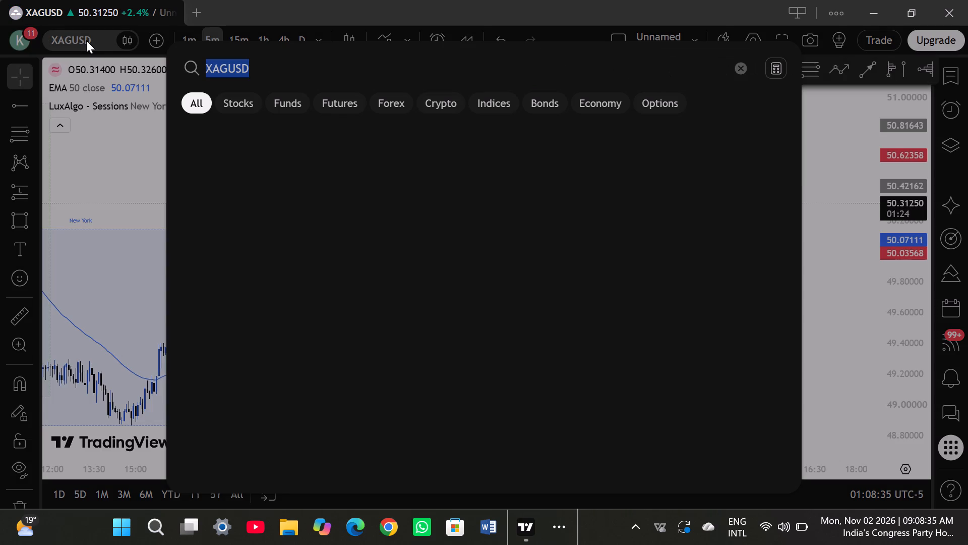
{"action": "key", "text": "BackSpace"}
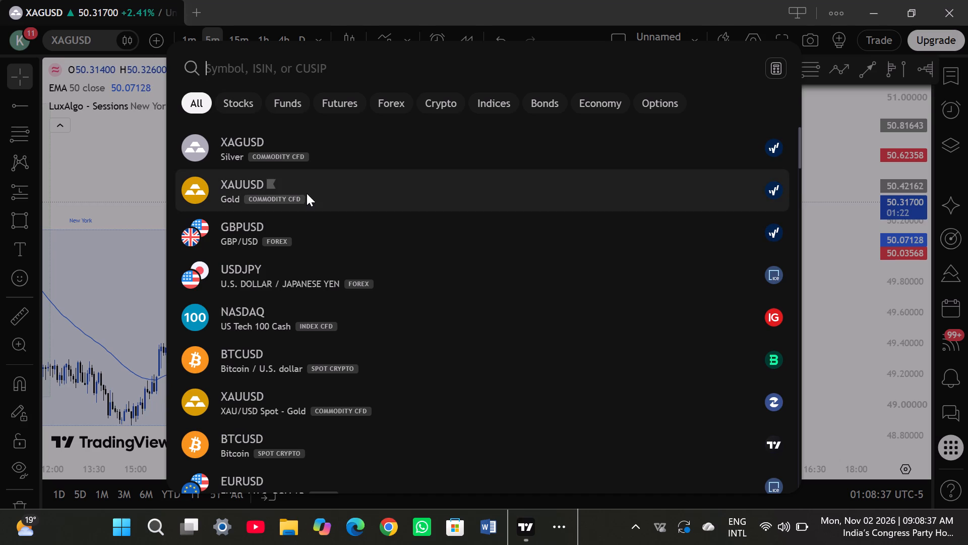
{"action": "left_click", "coordinate": [348, 240]}
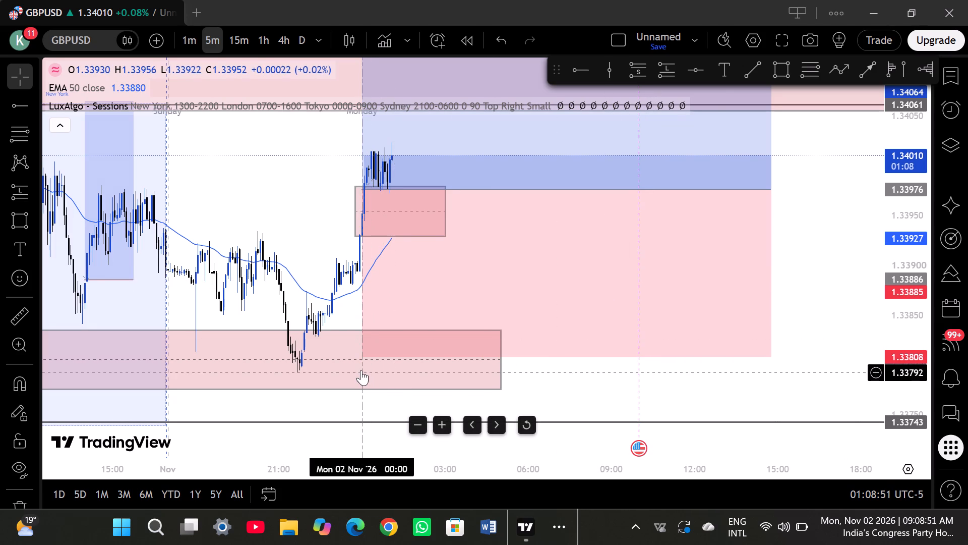
{"action": "left_click_drag", "start_coordinate": [360, 353], "coordinate": [378, 238]}
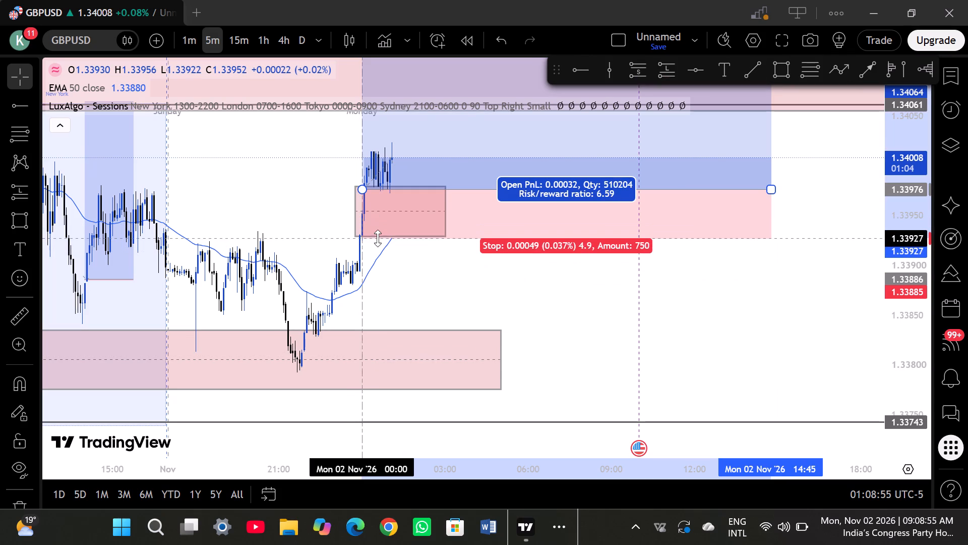
{"action": "left_click_drag", "start_coordinate": [378, 238], "coordinate": [382, 251]}
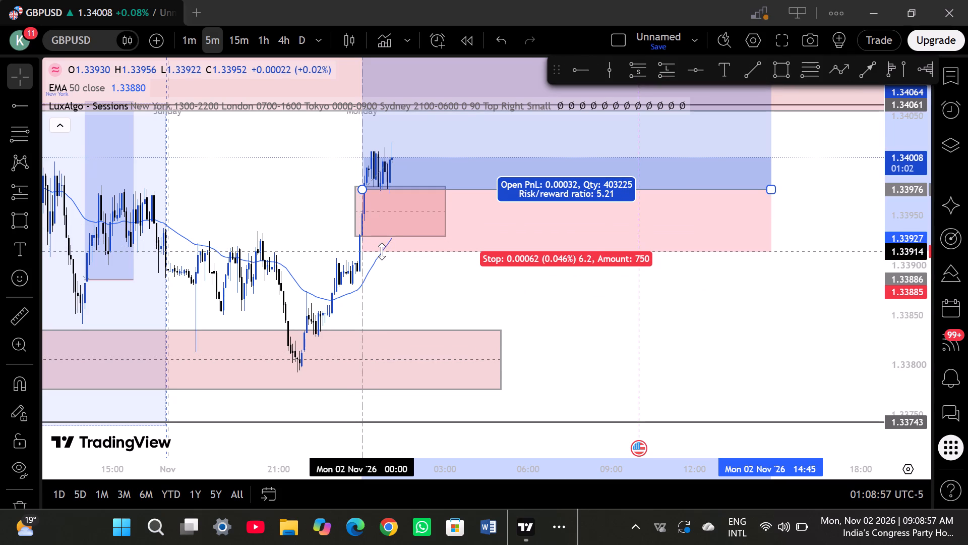
{"action": "left_click_drag", "start_coordinate": [382, 251], "coordinate": [382, 252]}
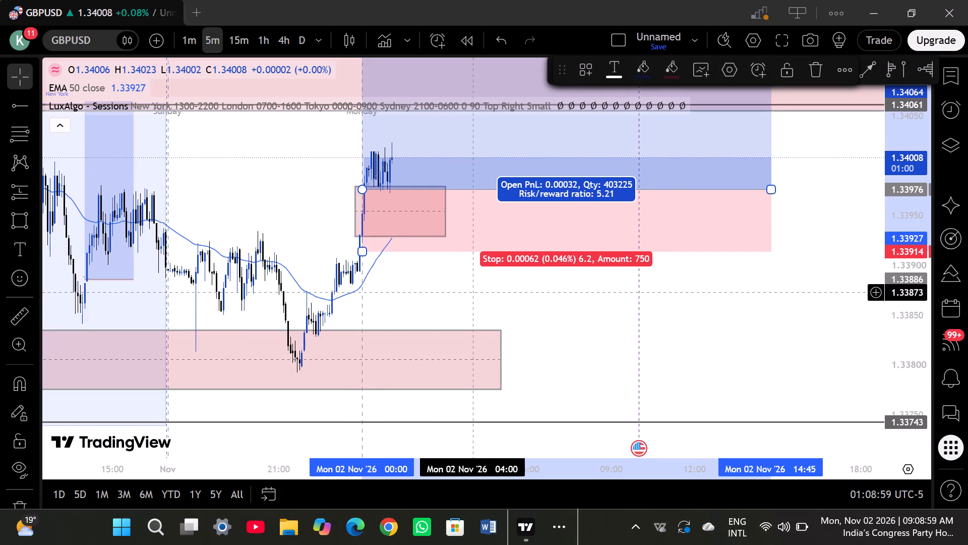
{"action": "left_click", "coordinate": [697, 322]}
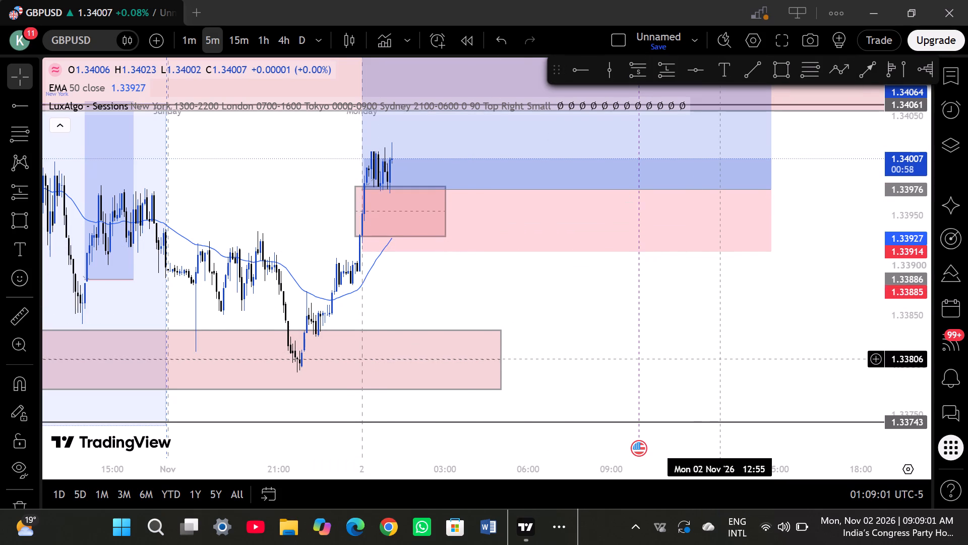
{"action": "scroll", "coordinate": [720, 359], "scroll_direction": "up", "scroll_amount": 1}
{"action": "scroll", "coordinate": [720, 359], "scroll_direction": "down", "scroll_amount": 2}
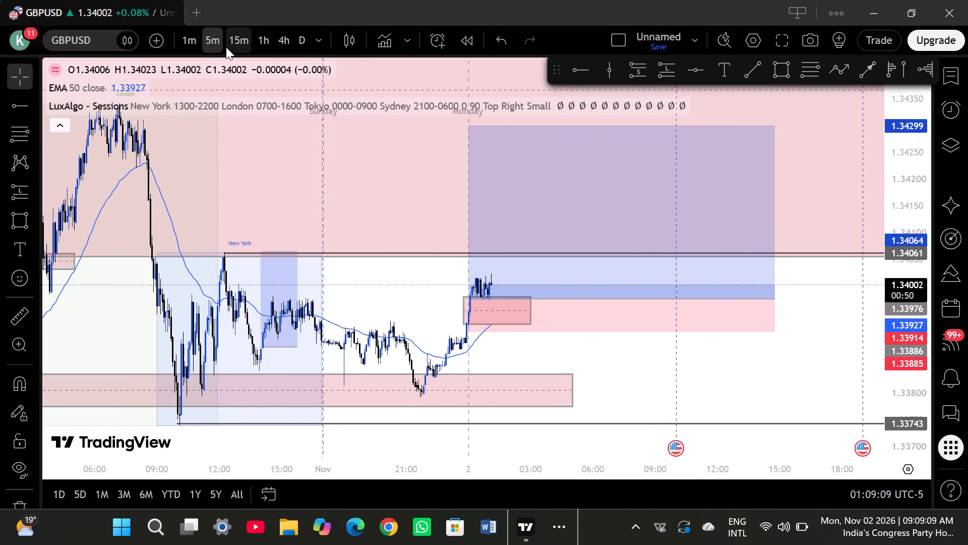
Return to XAGUSD and examine the latest 5-minute candles around the narrow rectangle zone and the long position.
{"action": "left_click", "coordinate": [91, 44]}
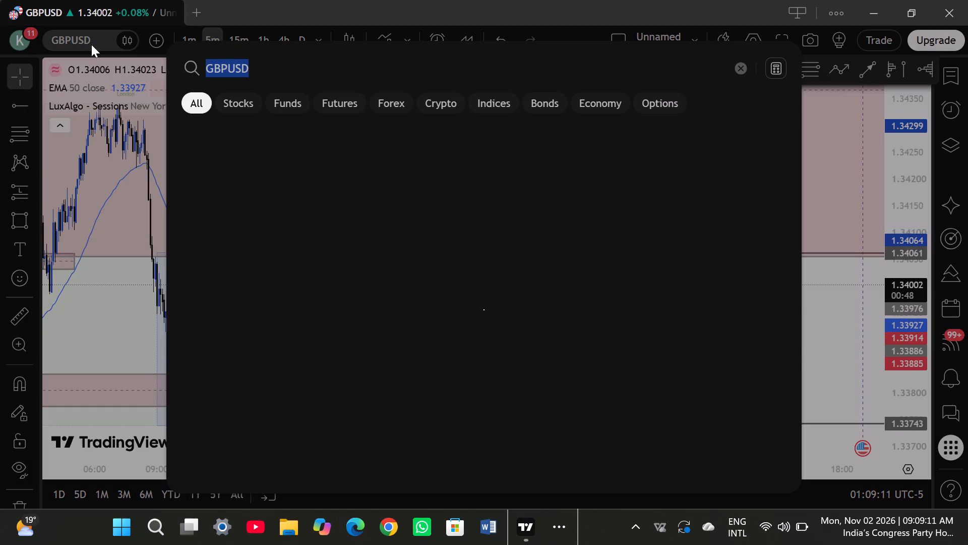
{"action": "key", "text": "BackSpace"}
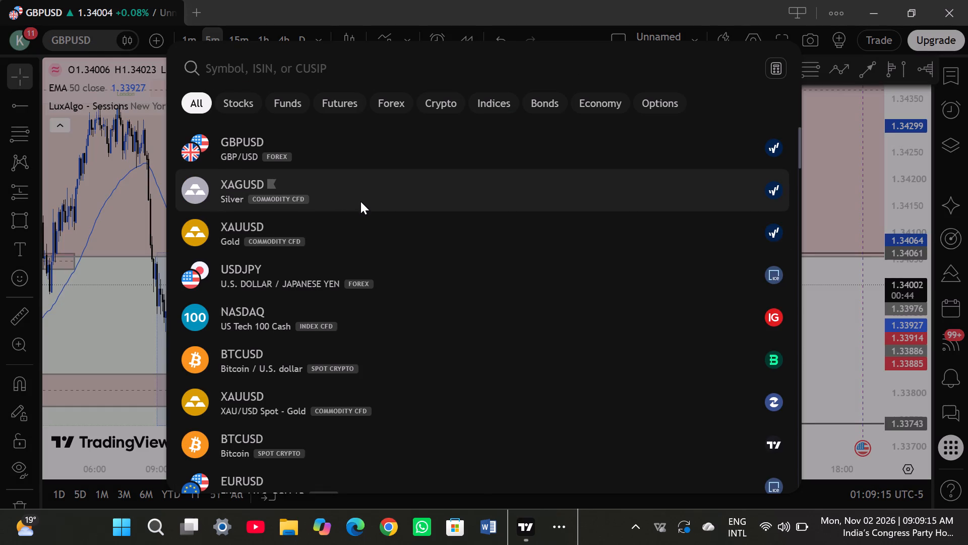
{"action": "left_click", "coordinate": [360, 199]}
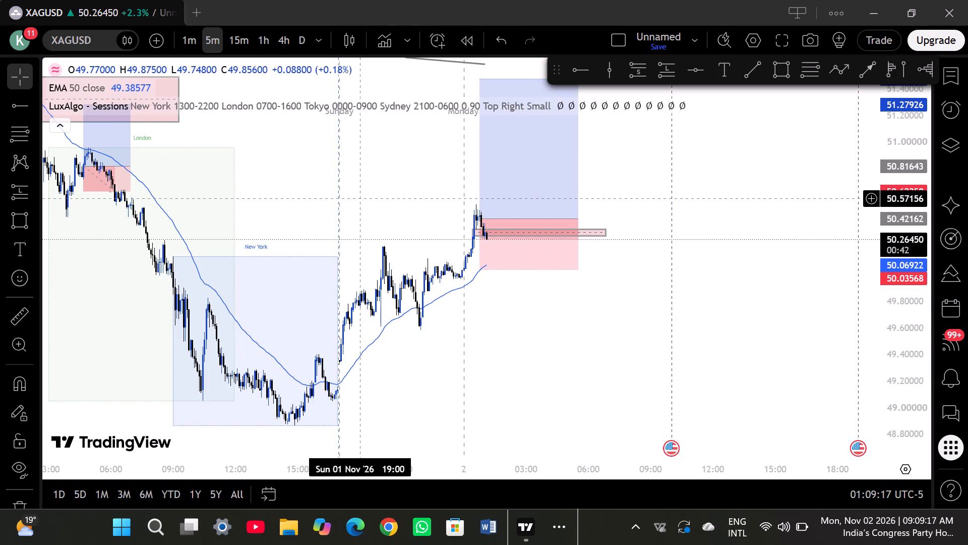
{"action": "left_click", "coordinate": [637, 266]}
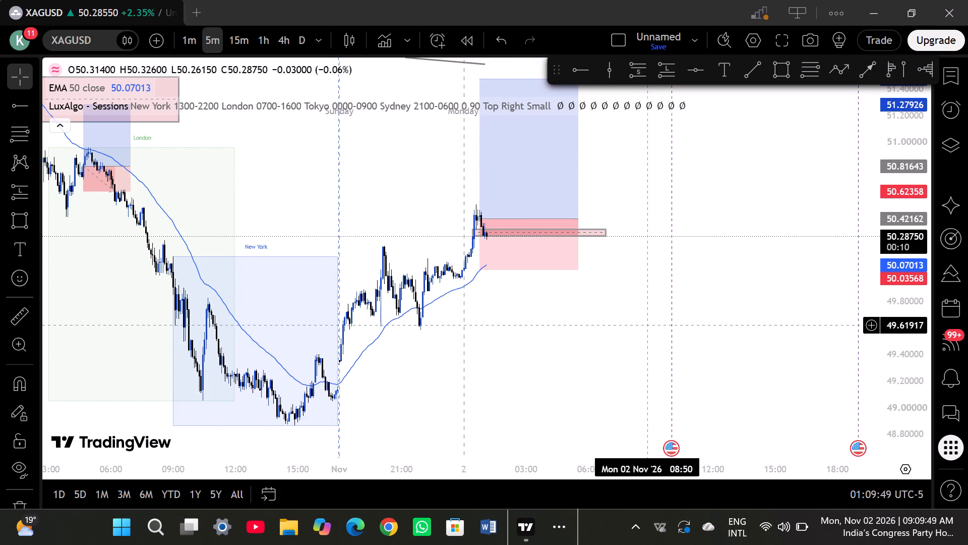
{"action": "scroll", "coordinate": [647, 325], "scroll_direction": "up", "scroll_amount": 1}
{"action": "scroll", "coordinate": [647, 325], "scroll_direction": "right", "scroll_amount": 1}
{"action": "scroll", "coordinate": [647, 325], "scroll_direction": "up", "scroll_amount": 1}
{"action": "scroll", "coordinate": [647, 325], "scroll_direction": "right", "scroll_amount": 1}
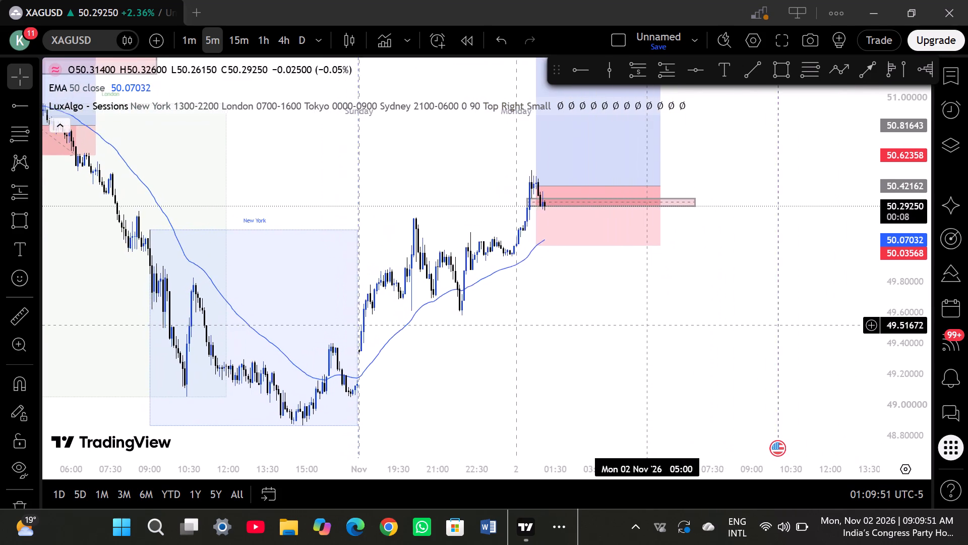
{"action": "scroll", "coordinate": [647, 325], "scroll_direction": "right", "scroll_amount": 2}
{"action": "scroll", "coordinate": [647, 325], "scroll_direction": "up", "scroll_amount": 1}
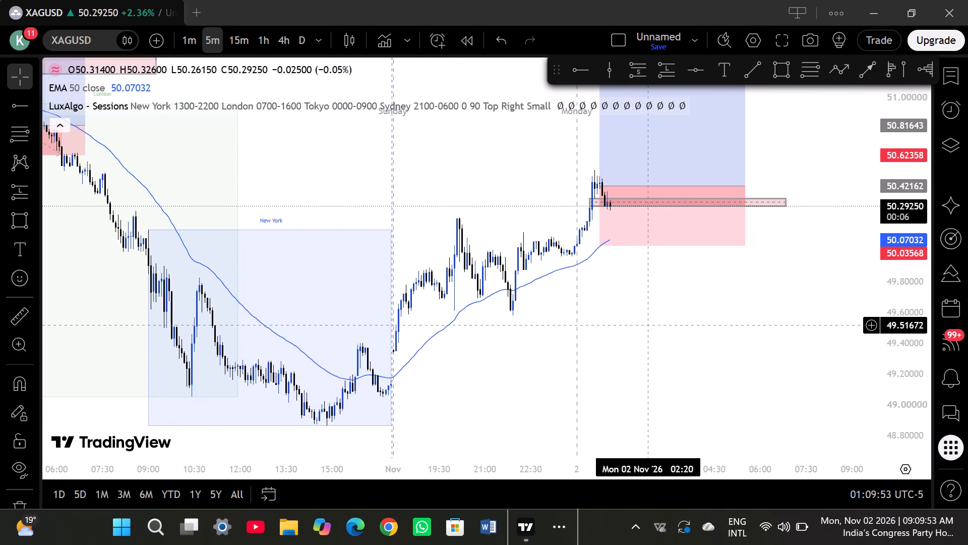
{"action": "scroll", "coordinate": [647, 325], "scroll_direction": "up", "scroll_amount": 1}
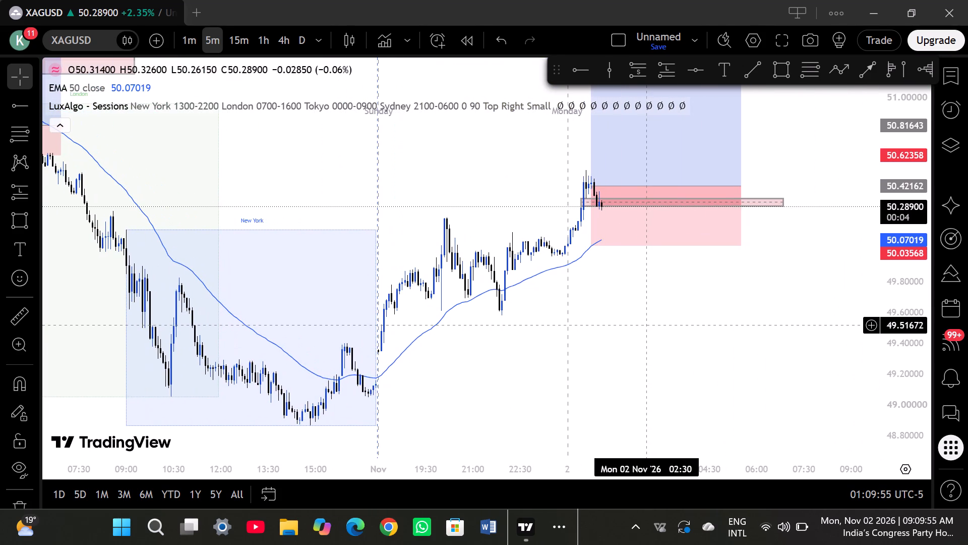
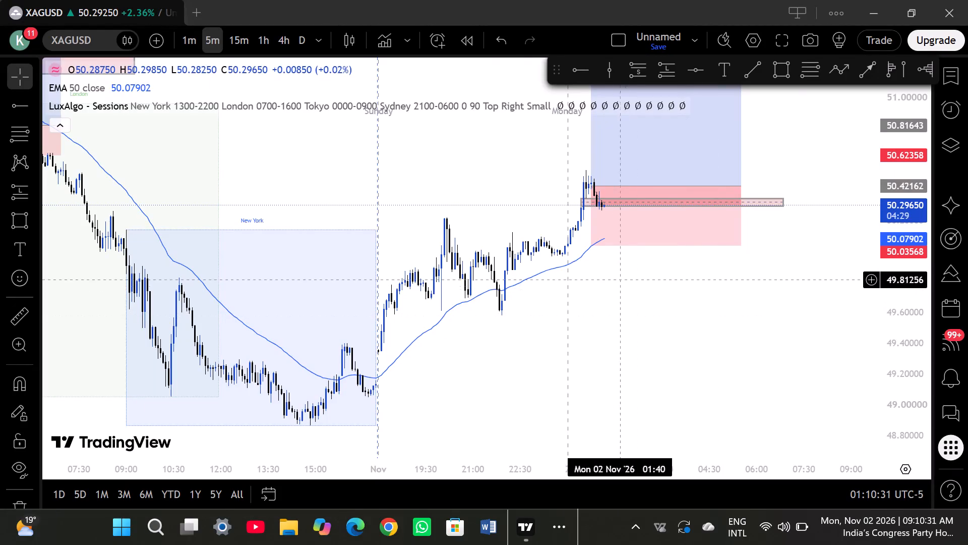
Switch the chart to USDJPY and move the long position's entry to about 157.749, starting at 00:55 on 2 November.
{"action": "left_click", "coordinate": [95, 40]}
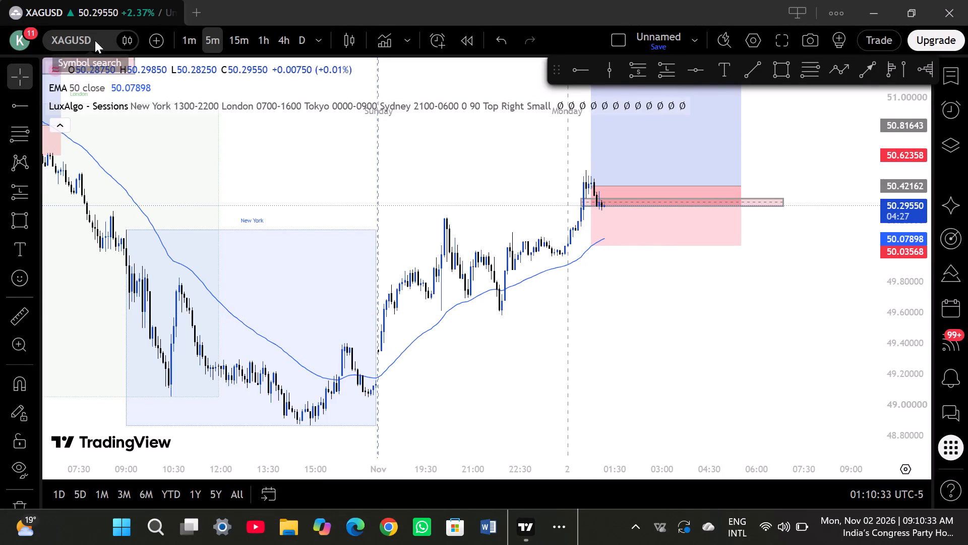
{"action": "key", "text": "BackSpace"}
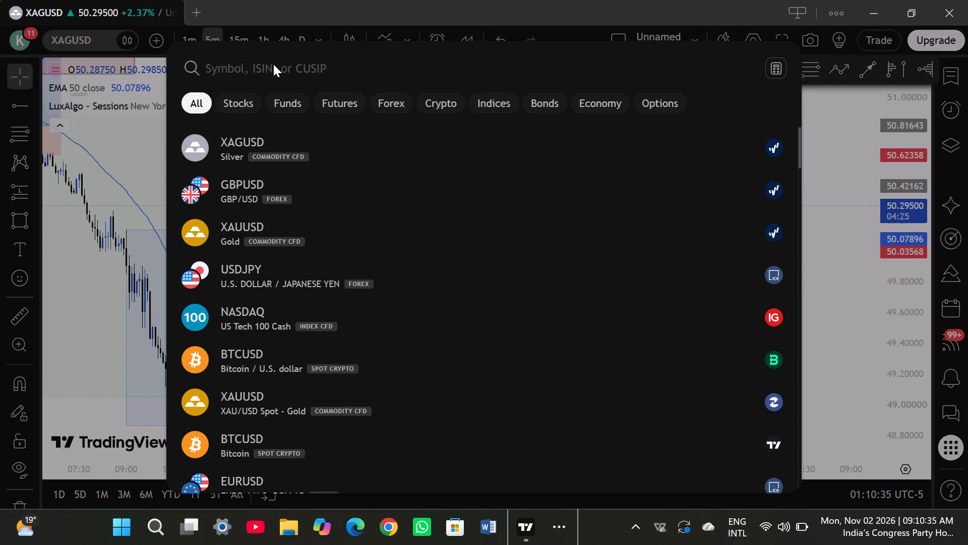
{"action": "left_click", "coordinate": [402, 284]}
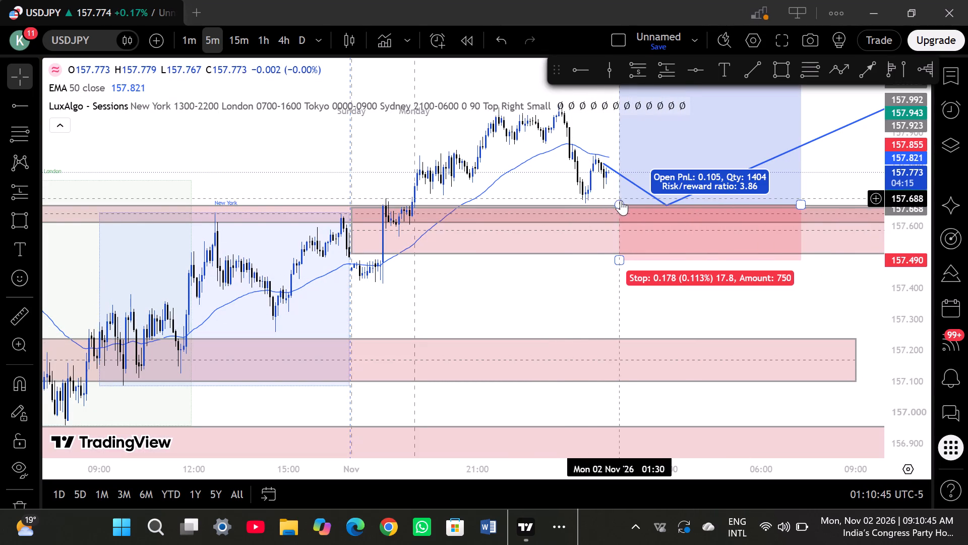
{"action": "left_click_drag", "start_coordinate": [620, 207], "coordinate": [614, 199]}
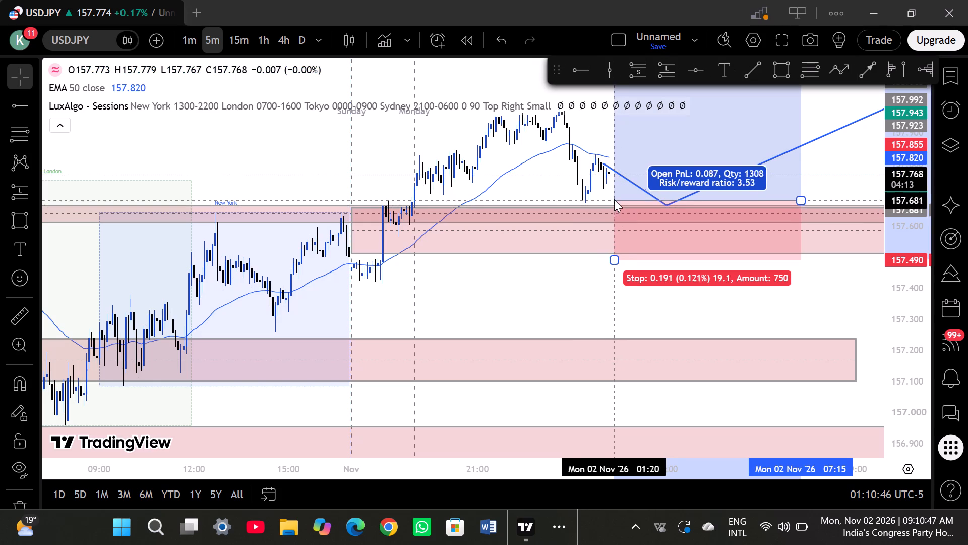
{"action": "left_click_drag", "start_coordinate": [614, 199], "coordinate": [602, 184]}
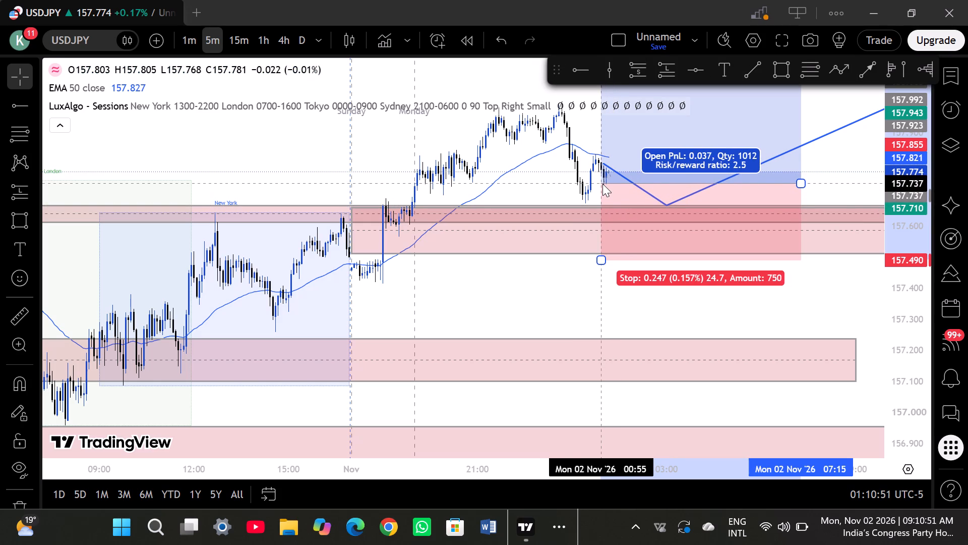
{"action": "left_click_drag", "start_coordinate": [602, 184], "coordinate": [602, 180]}
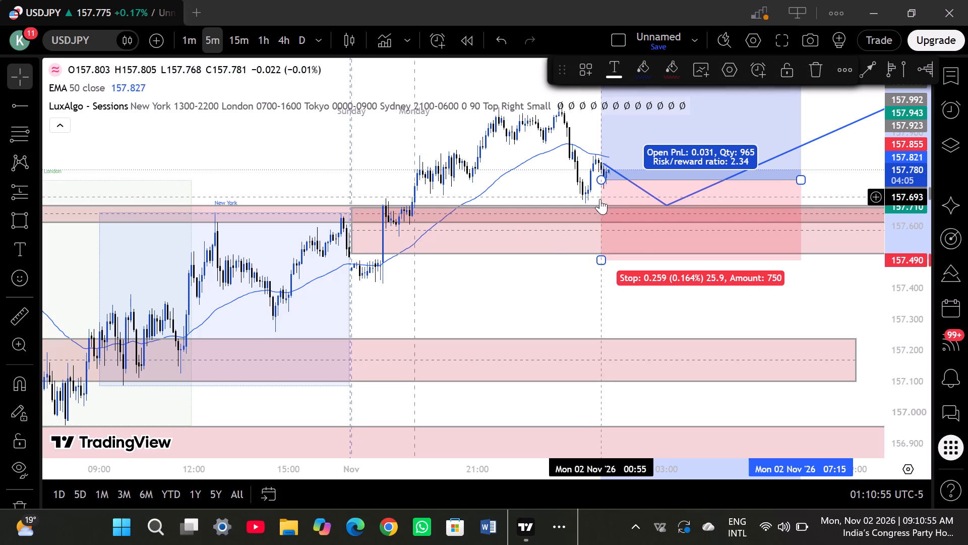
{"action": "left_click", "coordinate": [575, 271]}
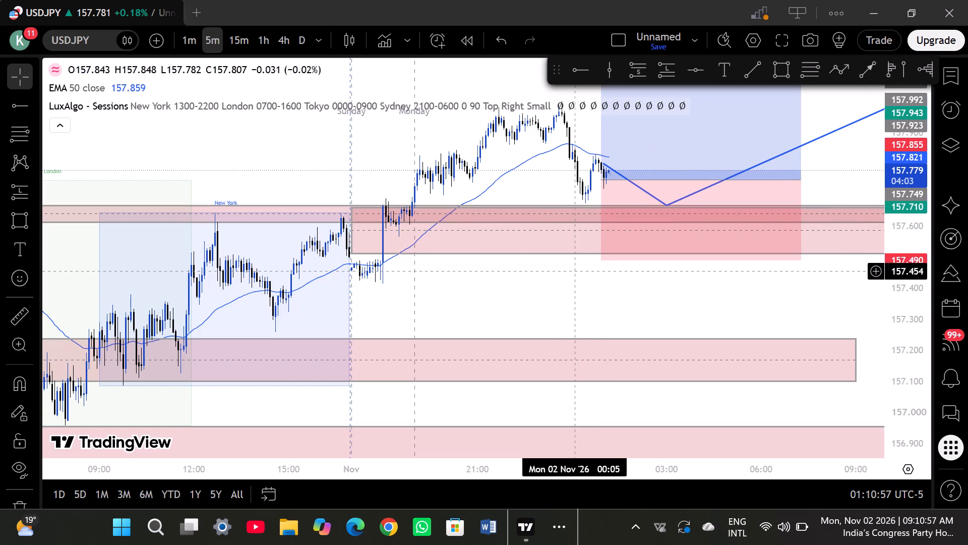
Examine the USDJPY 5-minute price action around the long position, the demand zones and the previous days' sessions.
{"action": "scroll", "coordinate": [620, 312], "scroll_direction": "up", "scroll_amount": 1}
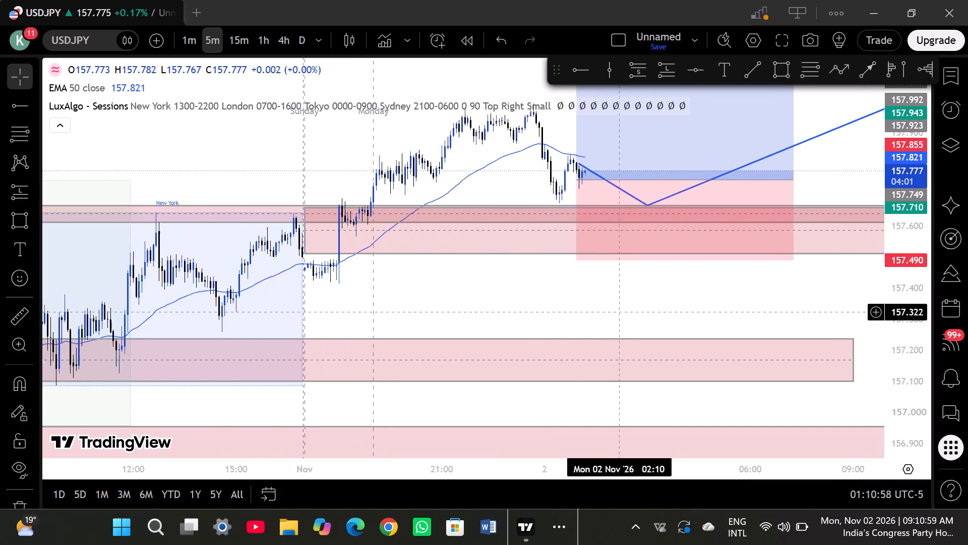
{"action": "scroll", "coordinate": [620, 312], "scroll_direction": "up", "scroll_amount": 1}
{"action": "scroll", "coordinate": [620, 312], "scroll_direction": "down", "scroll_amount": 4}
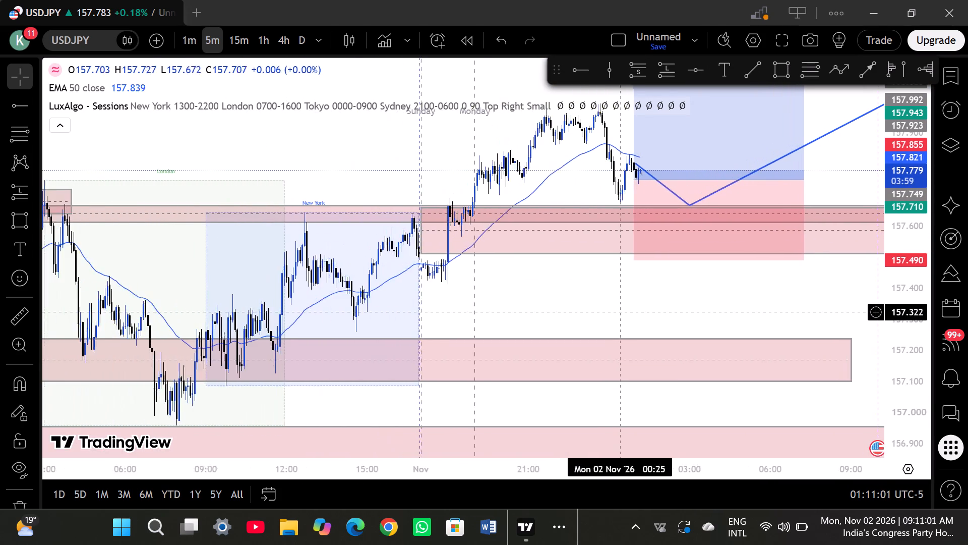
{"action": "scroll", "coordinate": [620, 312], "scroll_direction": "down", "scroll_amount": 7}
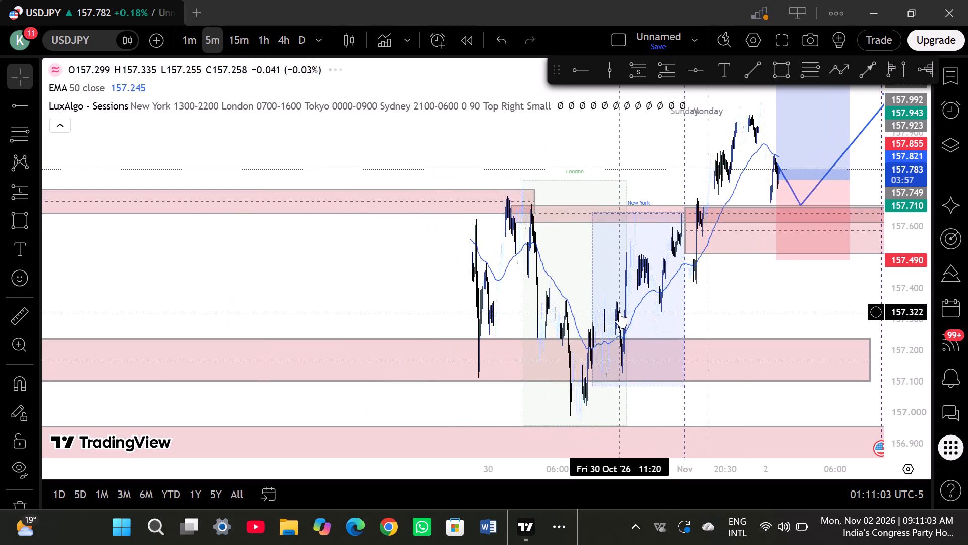
{"action": "scroll", "coordinate": [620, 312], "scroll_direction": "down", "scroll_amount": 6}
{"action": "scroll", "coordinate": [620, 312], "scroll_direction": "up", "scroll_amount": 1}
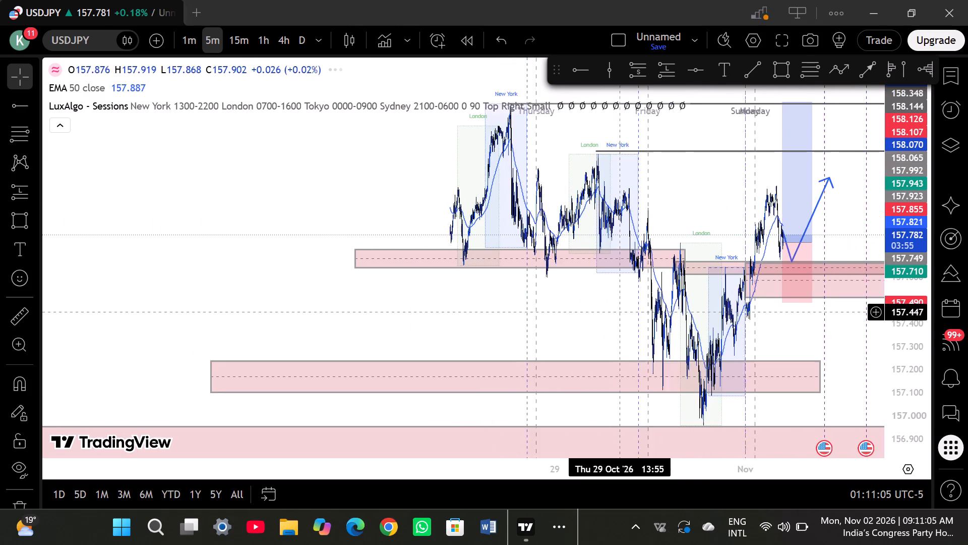
{"action": "scroll", "coordinate": [620, 312], "scroll_direction": "up", "scroll_amount": 3}
{"action": "scroll", "coordinate": [620, 312], "scroll_direction": "right", "scroll_amount": 1}
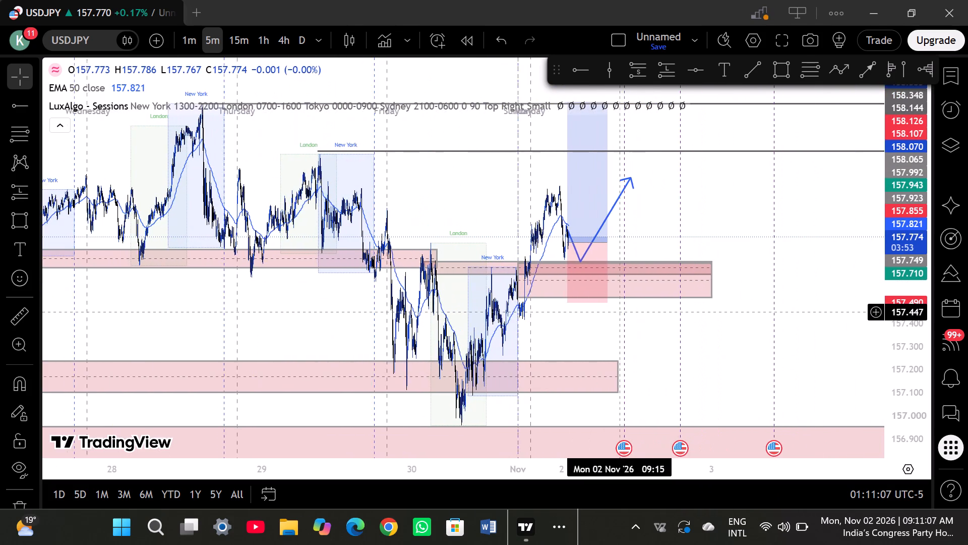
{"action": "scroll", "coordinate": [620, 312], "scroll_direction": "right", "scroll_amount": 1}
{"action": "scroll", "coordinate": [620, 312], "scroll_direction": "up", "scroll_amount": 3}
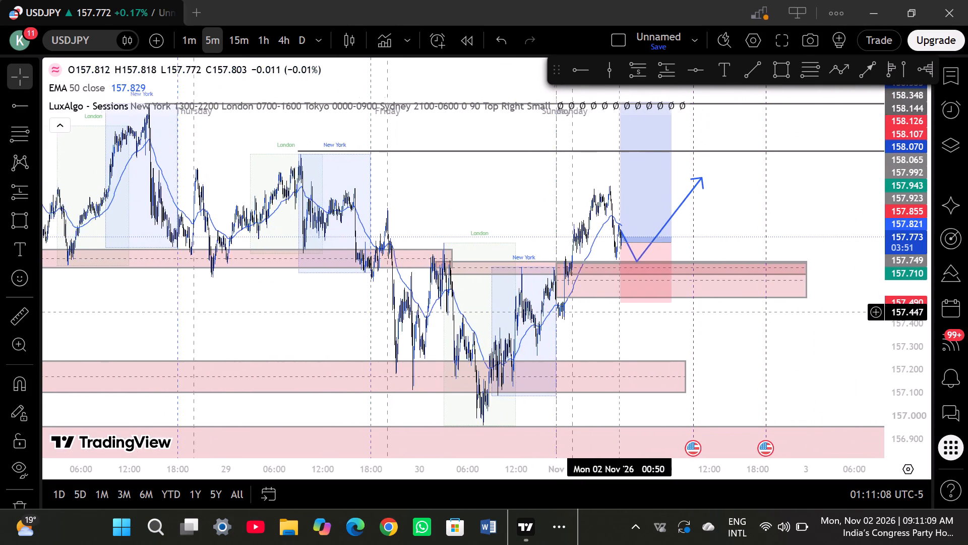
{"action": "scroll", "coordinate": [620, 312], "scroll_direction": "up", "scroll_amount": 6}
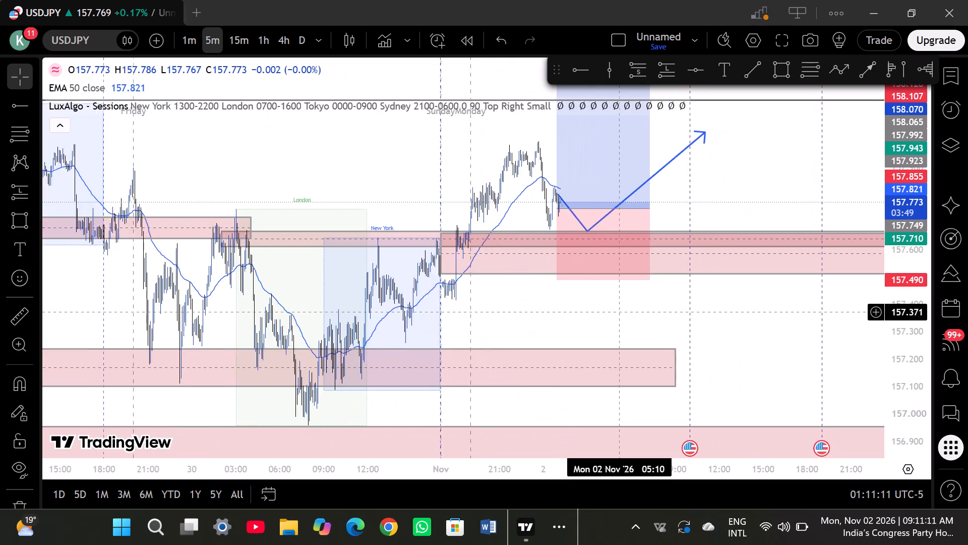
{"action": "scroll", "coordinate": [620, 312], "scroll_direction": "up", "scroll_amount": 3}
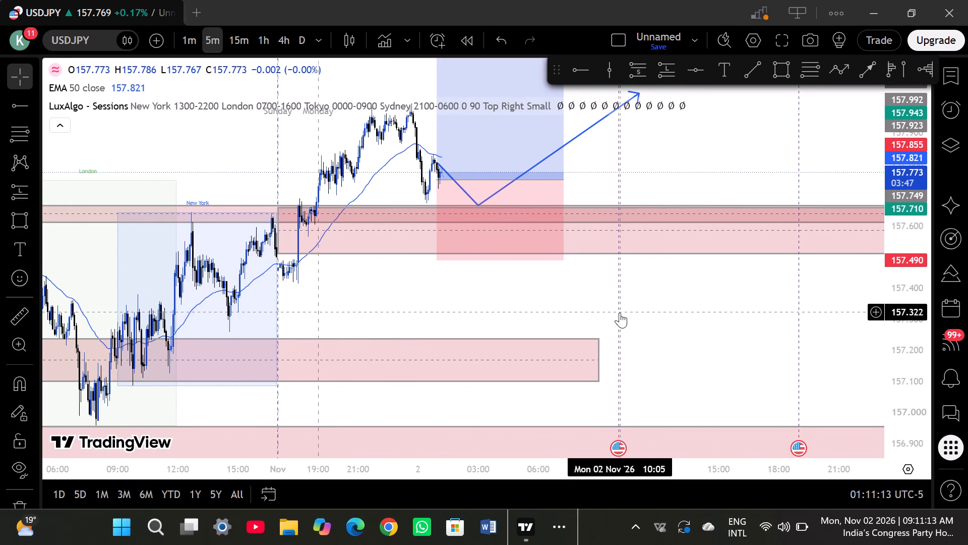
Switch the chart to NASDAQ and check the latest 5-minute candles against the zones above and below price.
{"action": "left_click", "coordinate": [97, 45]}
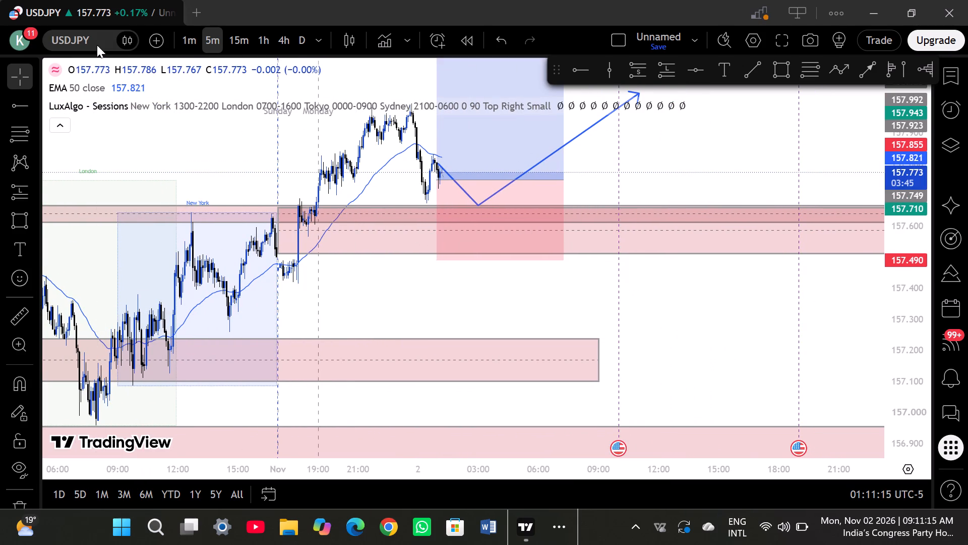
{"action": "key", "text": "BackSpace"}
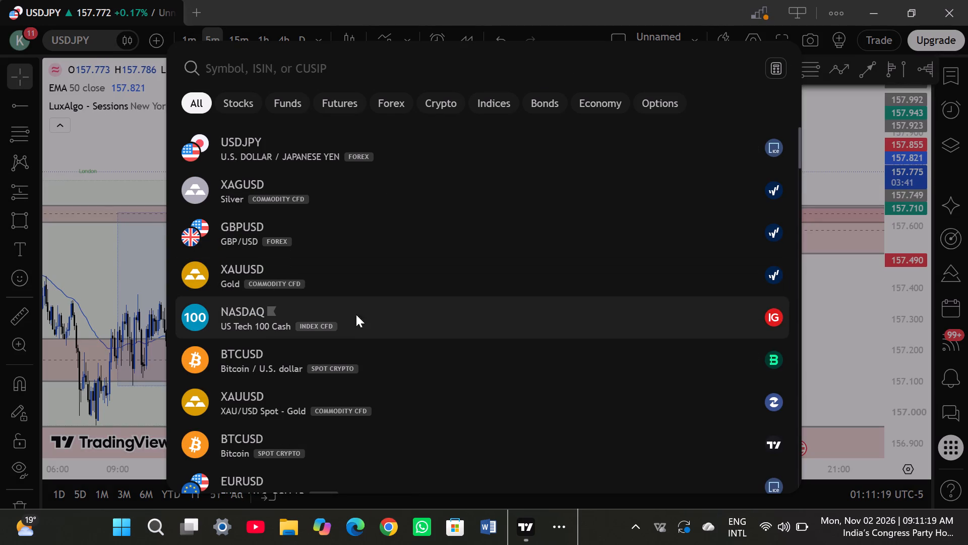
{"action": "left_click", "coordinate": [367, 324]}
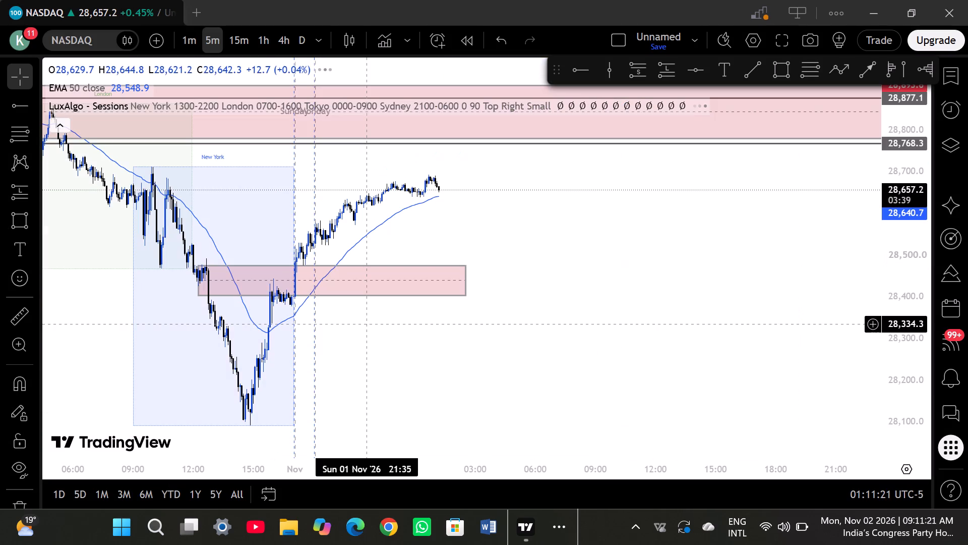
{"action": "scroll", "coordinate": [521, 271], "scroll_direction": "right", "scroll_amount": 1}
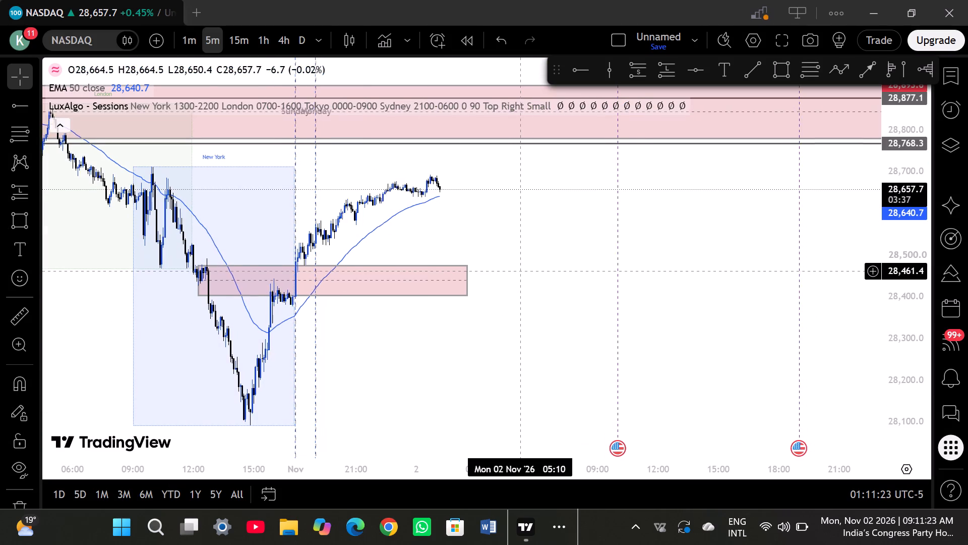
{"action": "scroll", "coordinate": [521, 271], "scroll_direction": "right", "scroll_amount": 4}
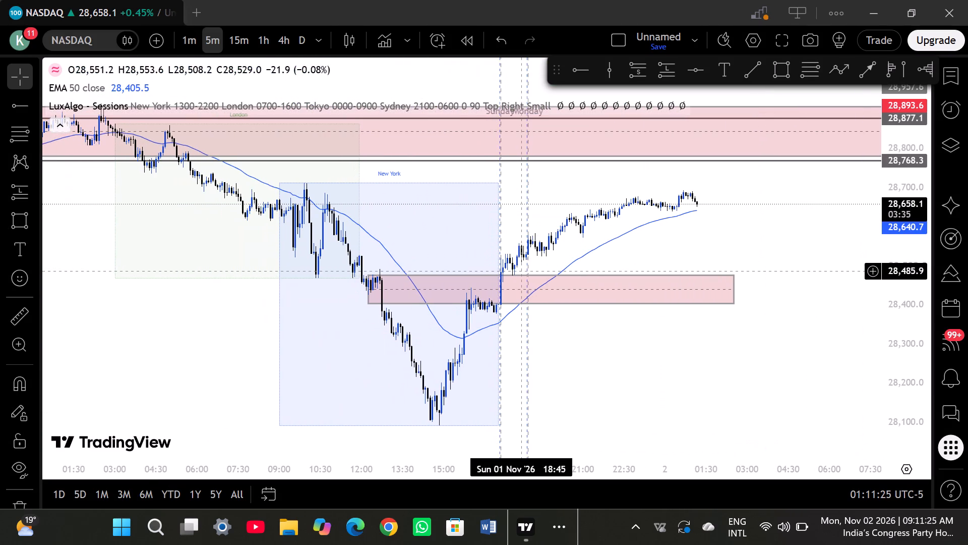
Switch the chart to XAUUSD, check price against the current long position, and change to the 15-minute timeframe.
{"action": "left_click", "coordinate": [86, 34]}
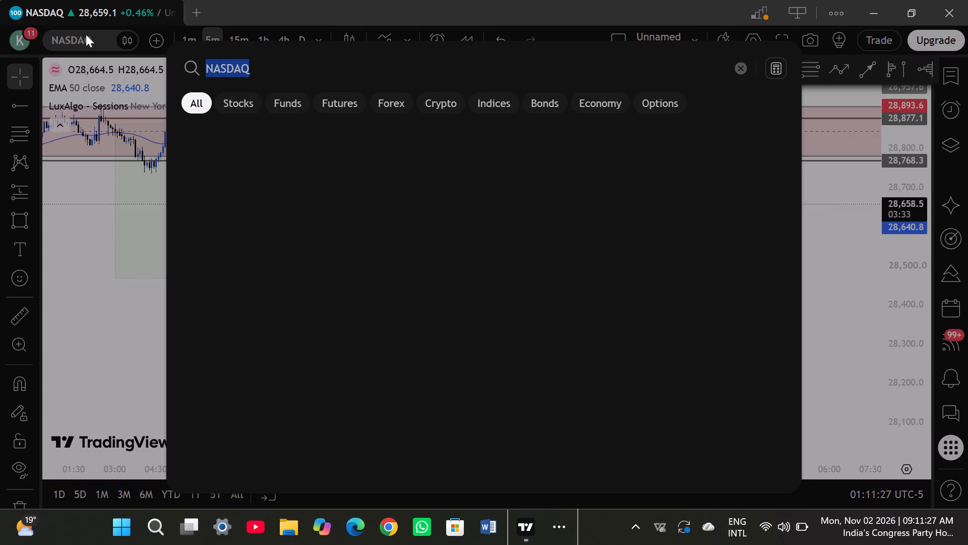
{"action": "key", "text": "BackSpace"}
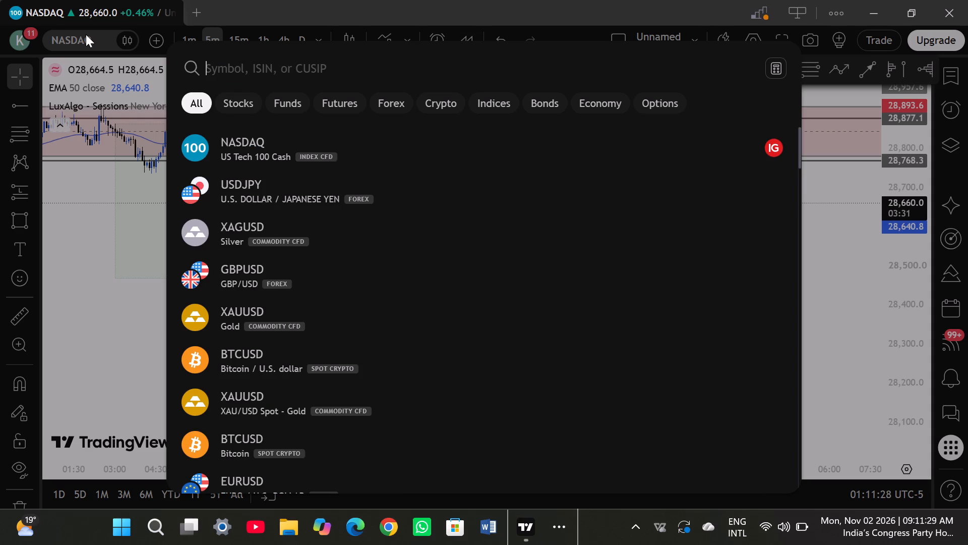
{"action": "left_click", "coordinate": [311, 304]}
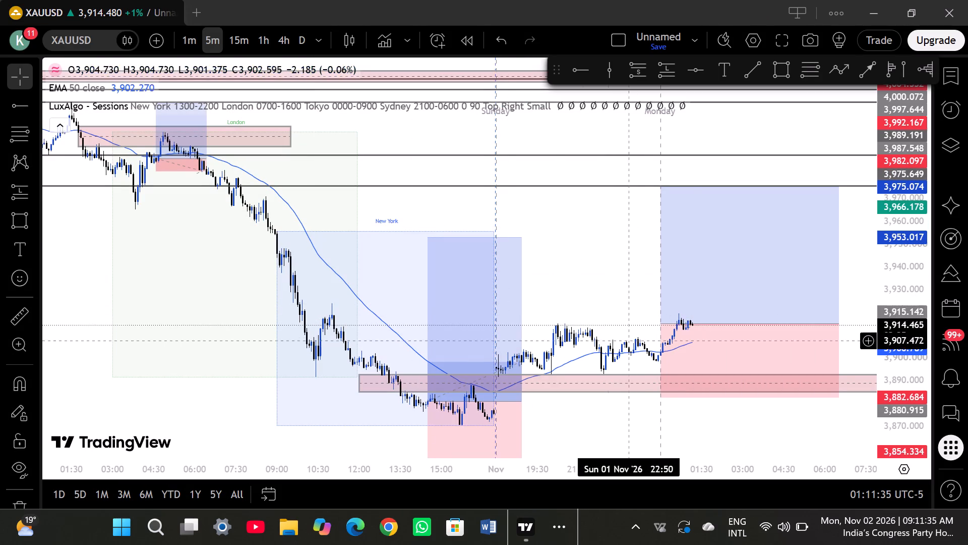
{"action": "scroll", "coordinate": [624, 297], "scroll_direction": "left", "scroll_amount": 4}
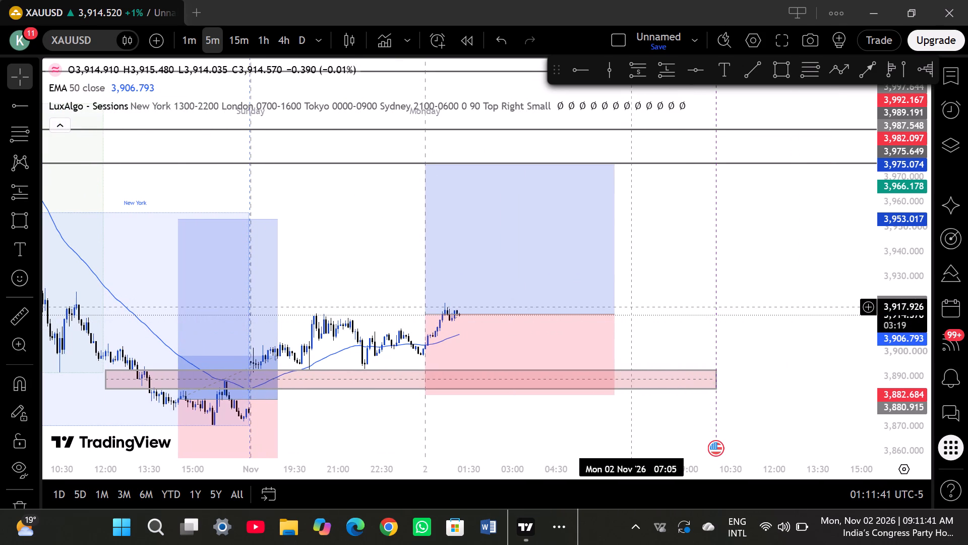
{"action": "left_click", "coordinate": [243, 46]}
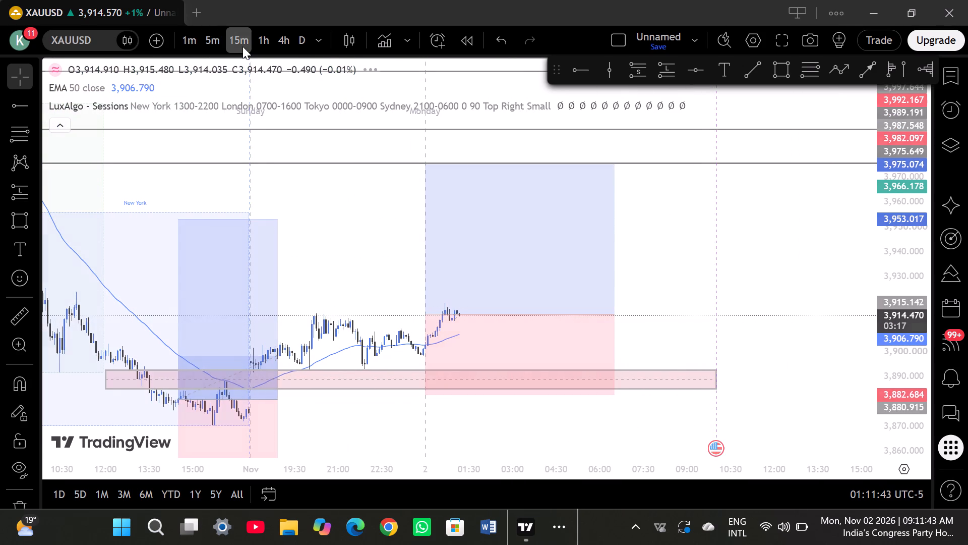
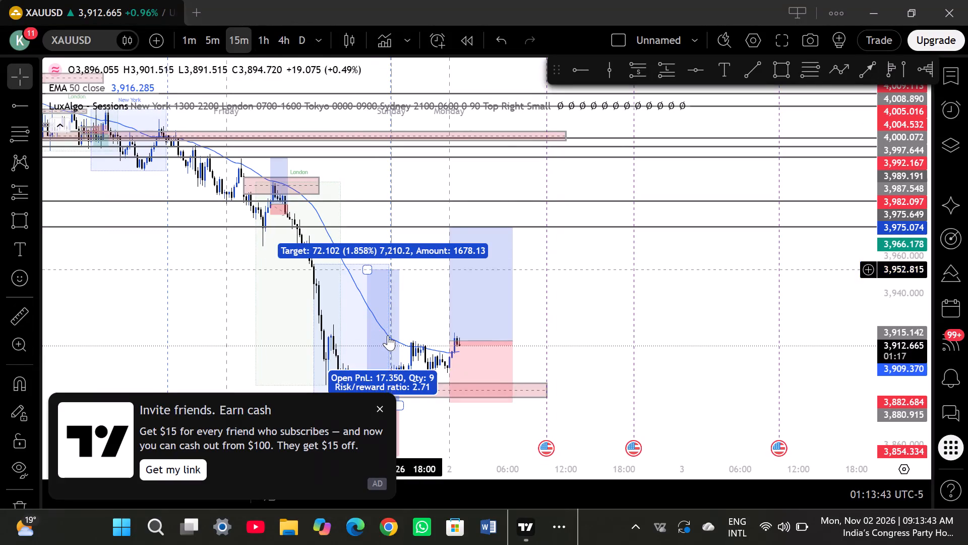
Dismiss the referral advertisement and check the latest XAUUSD 15-minute candles against the current long position.
{"action": "left_click", "coordinate": [379, 406]}
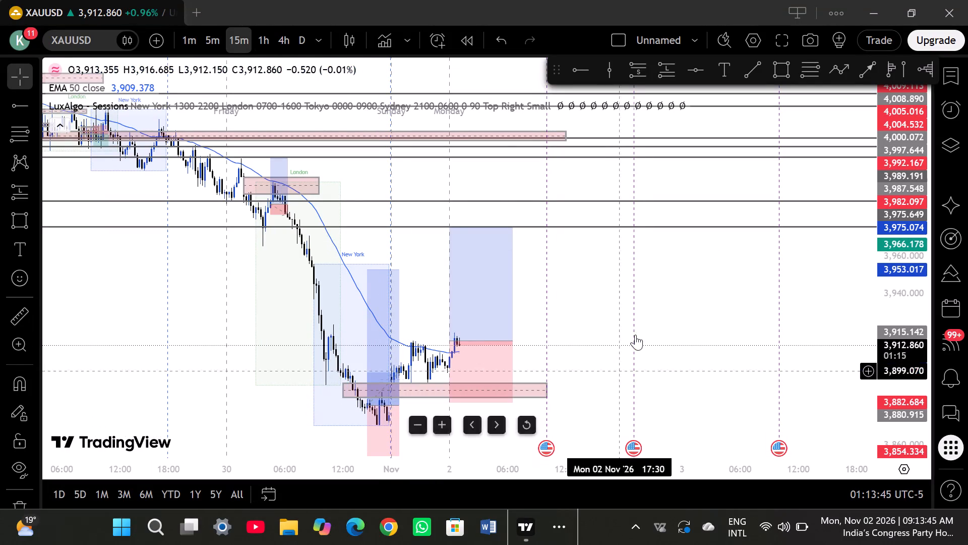
{"action": "scroll", "coordinate": [604, 332], "scroll_direction": "right", "scroll_amount": 1}
{"action": "scroll", "coordinate": [604, 332], "scroll_direction": "up", "scroll_amount": 1}
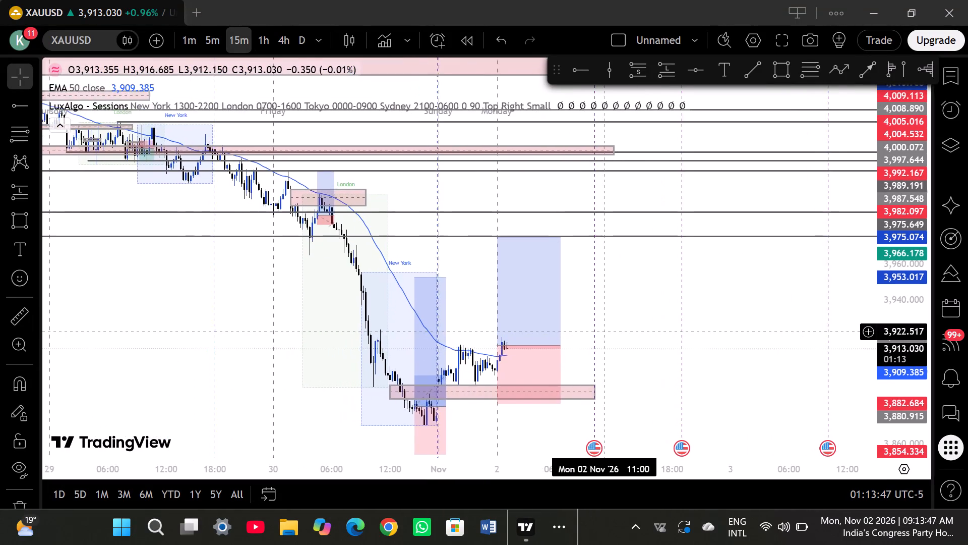
{"action": "scroll", "coordinate": [604, 332], "scroll_direction": "up", "scroll_amount": 1}
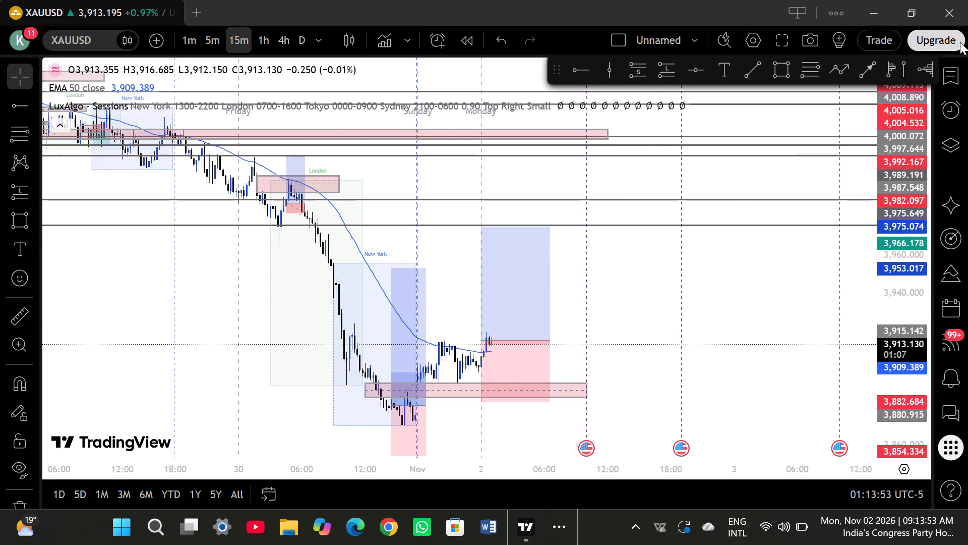
Close the TradingView window.
{"action": "left_click", "coordinate": [953, 21]}
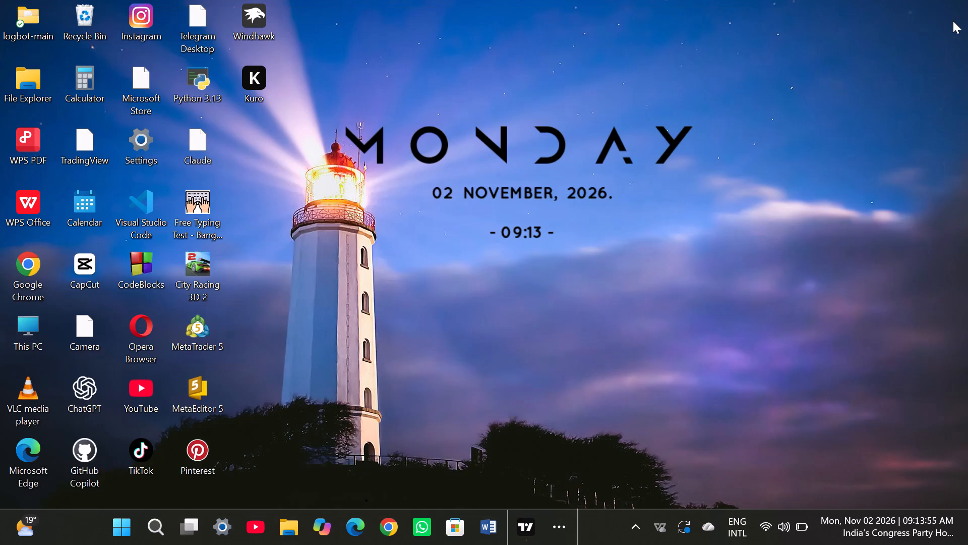
Search the computer for the Kuro app and launch it.
{"action": "left_click", "coordinate": [113, 544]}
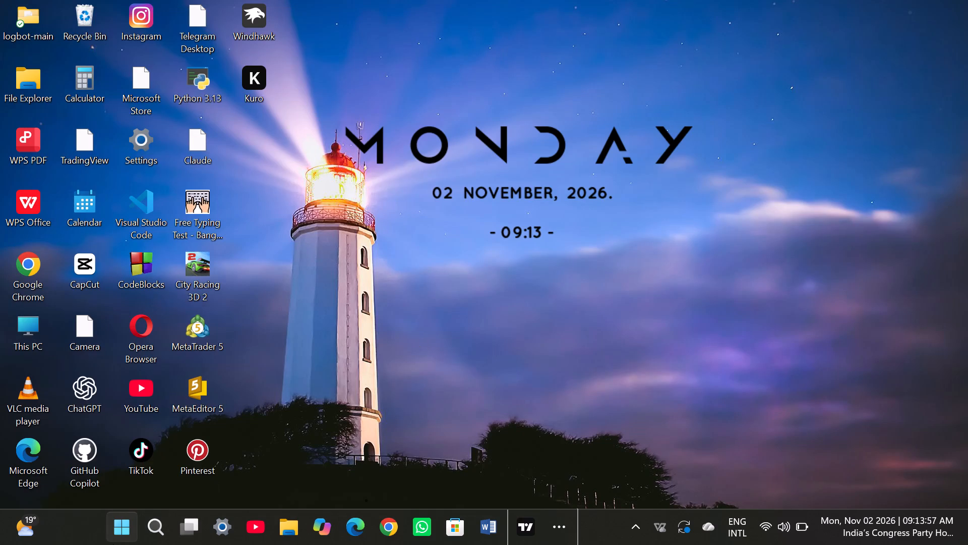
{"action": "key", "text": "k"}
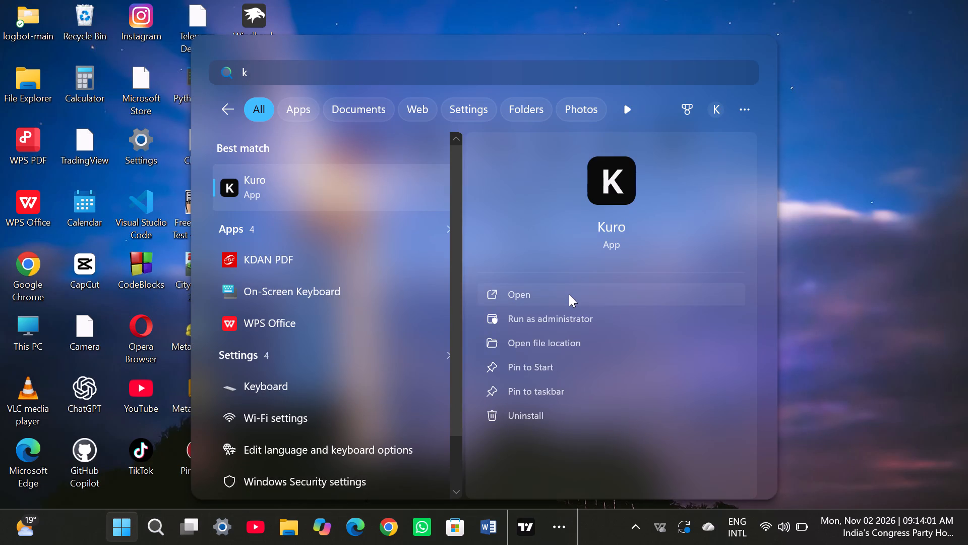
{"action": "left_click", "coordinate": [569, 294]}
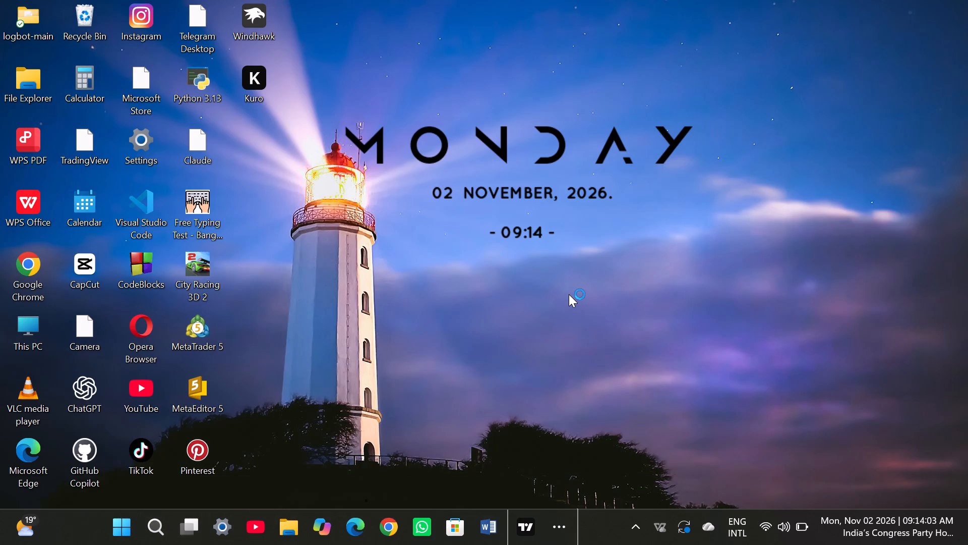